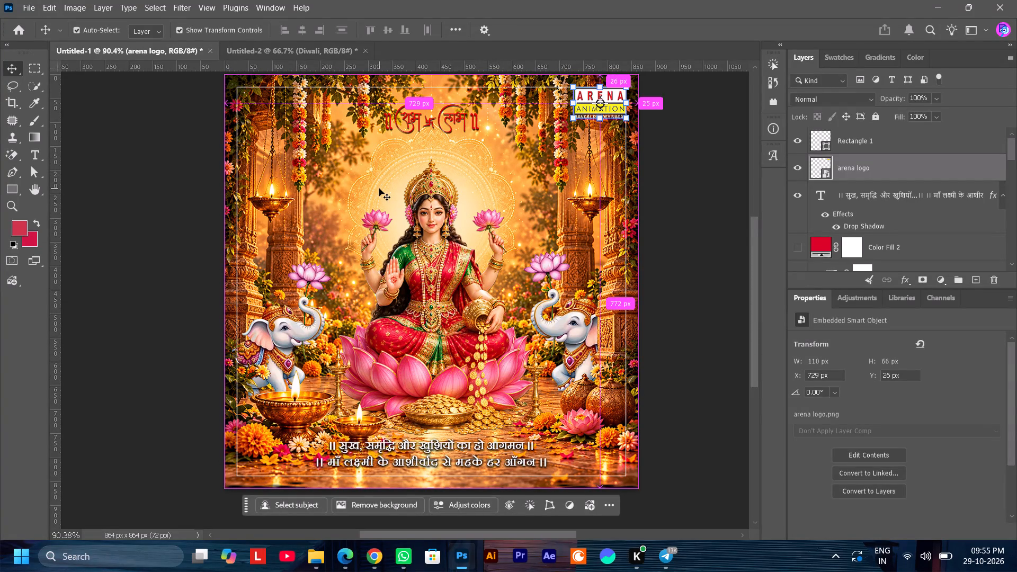
Paste the copied red शुभ दीपावली lettering image as a new layer above the Rectangle 1 layer.
{"action": "scroll", "coordinate": [917, 172], "scroll_direction": "up", "scroll_amount": 5}
{"action": "left_click", "coordinate": [899, 145], "text": "ctrl"}
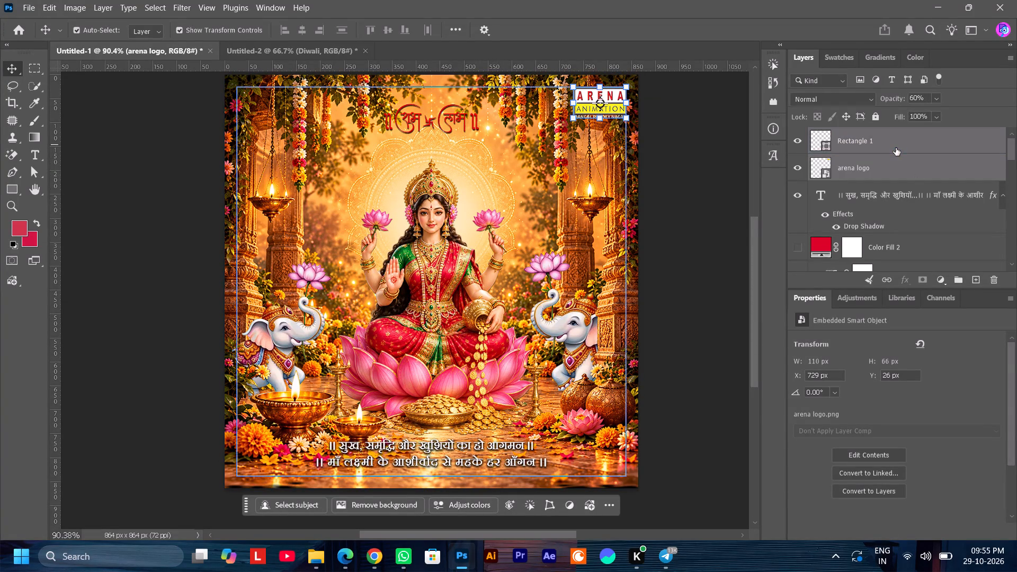
{"action": "left_click", "coordinate": [896, 148]}
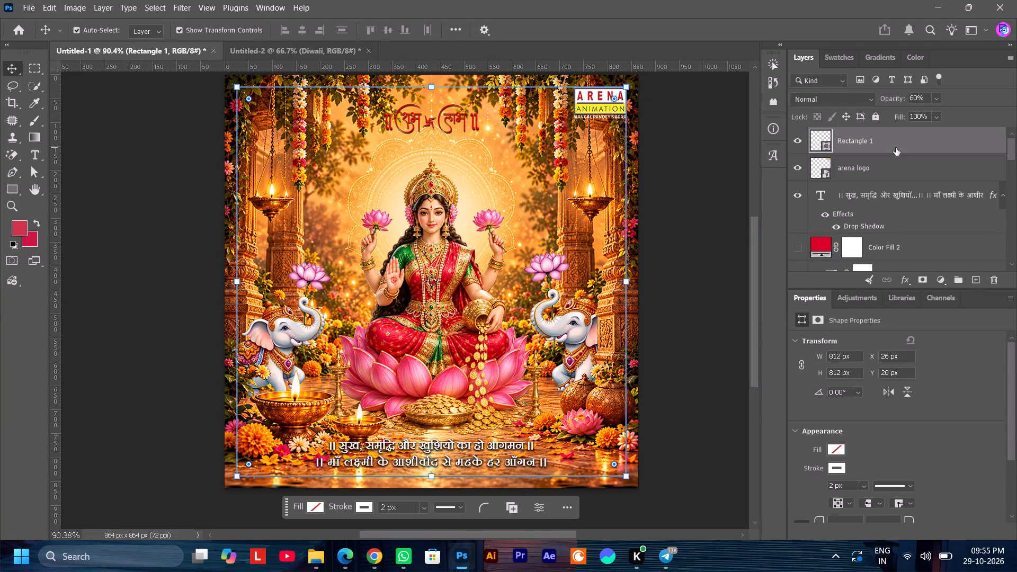
{"action": "key", "text": "ctrl+v"}
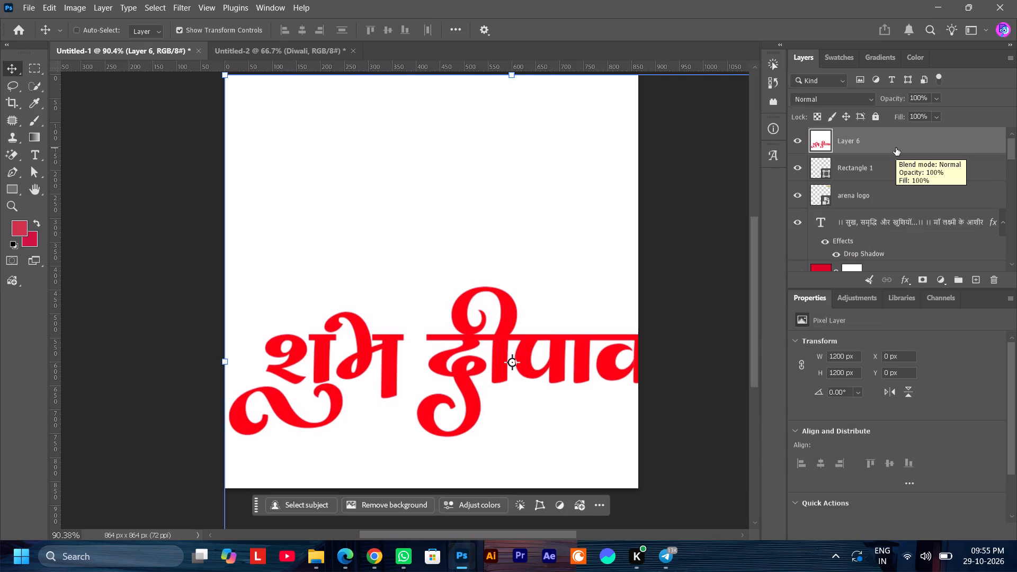
Scale the pasted lettering image down proportionally to about 737 × 737 px, keeping its upper-left corner at the canvas corner.
{"action": "scroll", "coordinate": [646, 182], "scroll_direction": "down", "scroll_amount": 4, "text": "alt"}
{"action": "scroll", "coordinate": [603, 192], "scroll_direction": "down", "scroll_amount": 2, "text": "alt"}
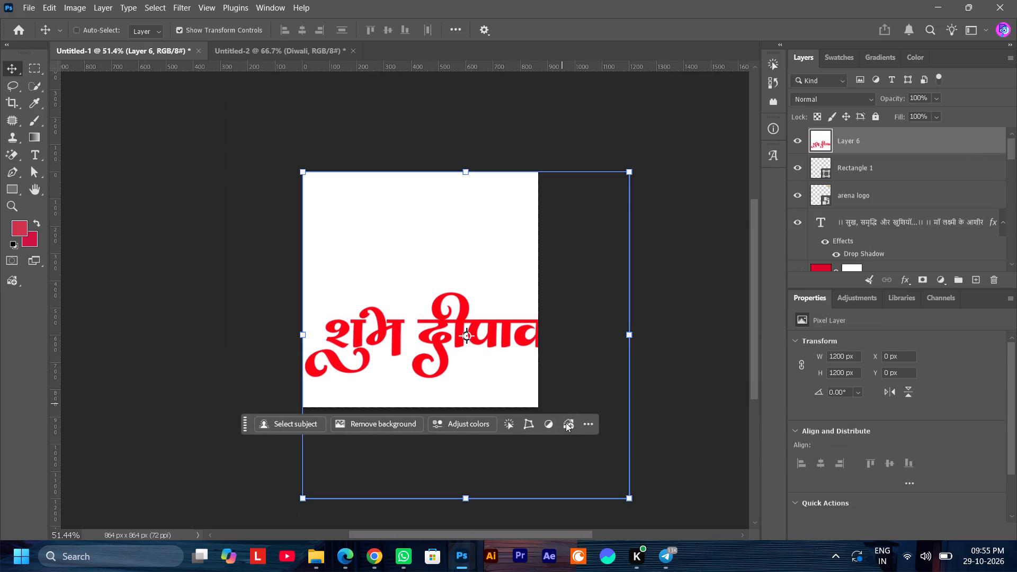
{"action": "left_click_drag", "start_coordinate": [630, 498], "coordinate": [538, 406], "text": "shift"}
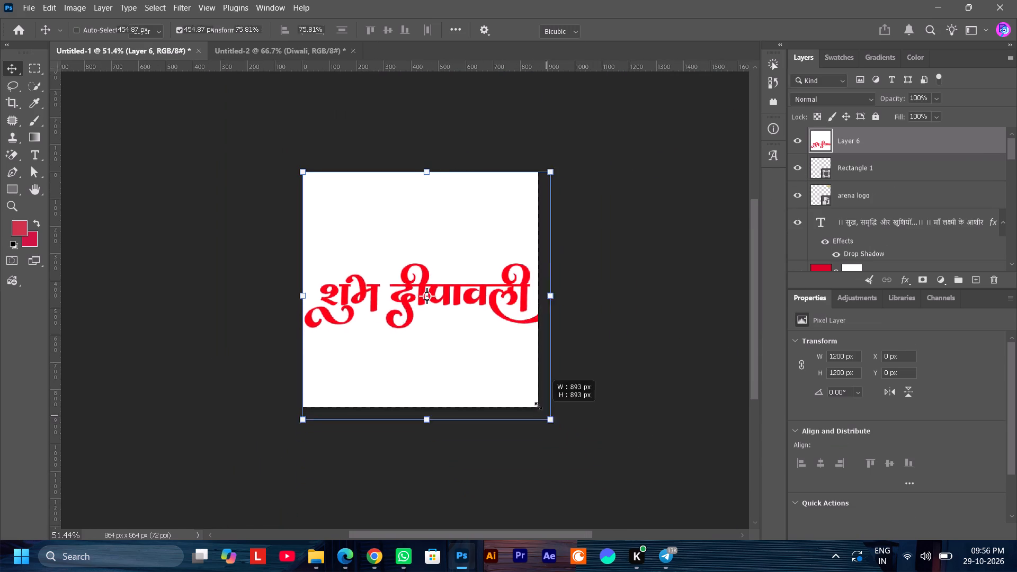
{"action": "left_click_drag", "start_coordinate": [538, 406], "coordinate": [511, 365], "text": "shift"}
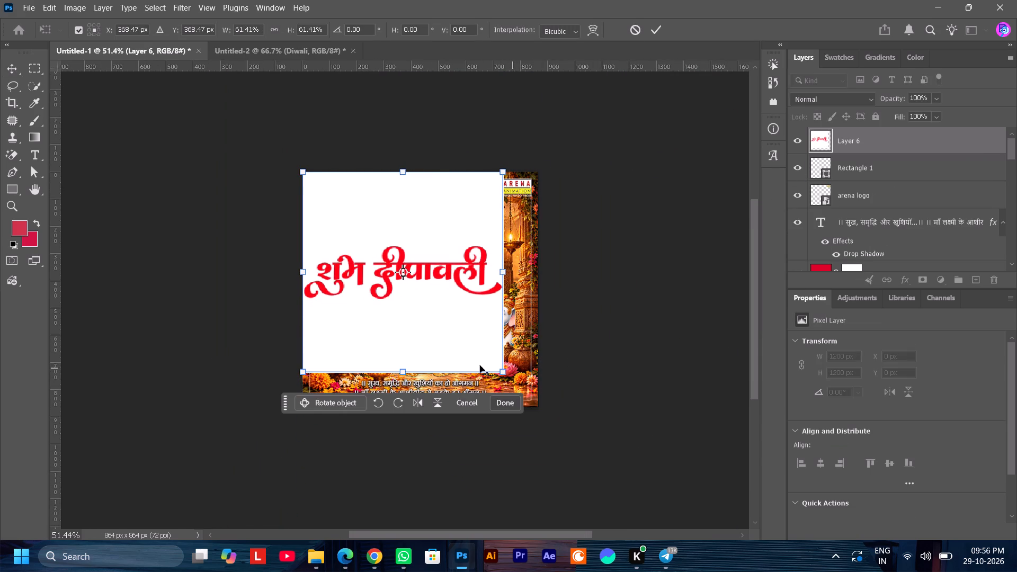
{"action": "scroll", "coordinate": [411, 292], "scroll_direction": "up", "scroll_amount": 5, "text": "alt"}
{"action": "left_click", "coordinate": [495, 453]}
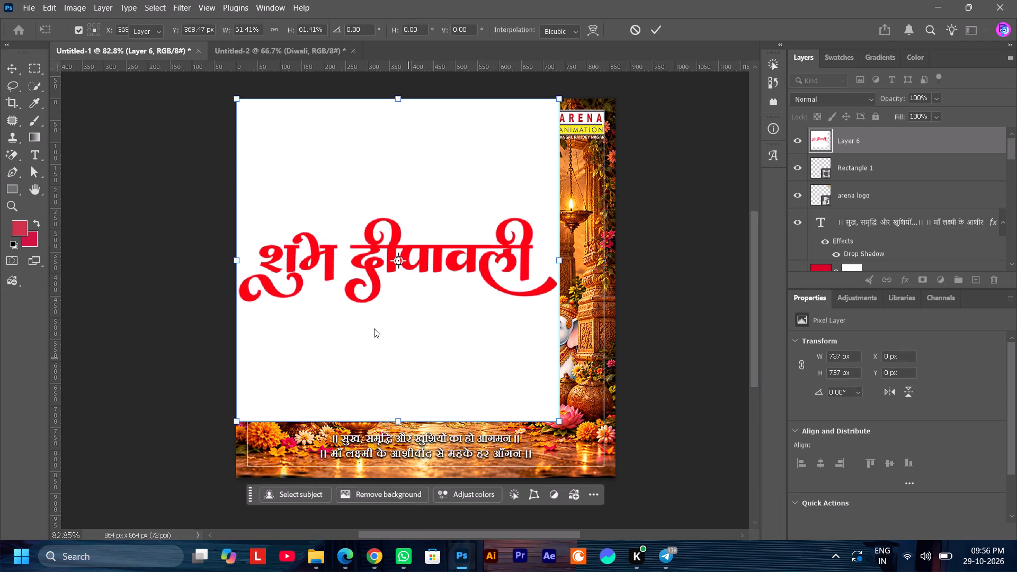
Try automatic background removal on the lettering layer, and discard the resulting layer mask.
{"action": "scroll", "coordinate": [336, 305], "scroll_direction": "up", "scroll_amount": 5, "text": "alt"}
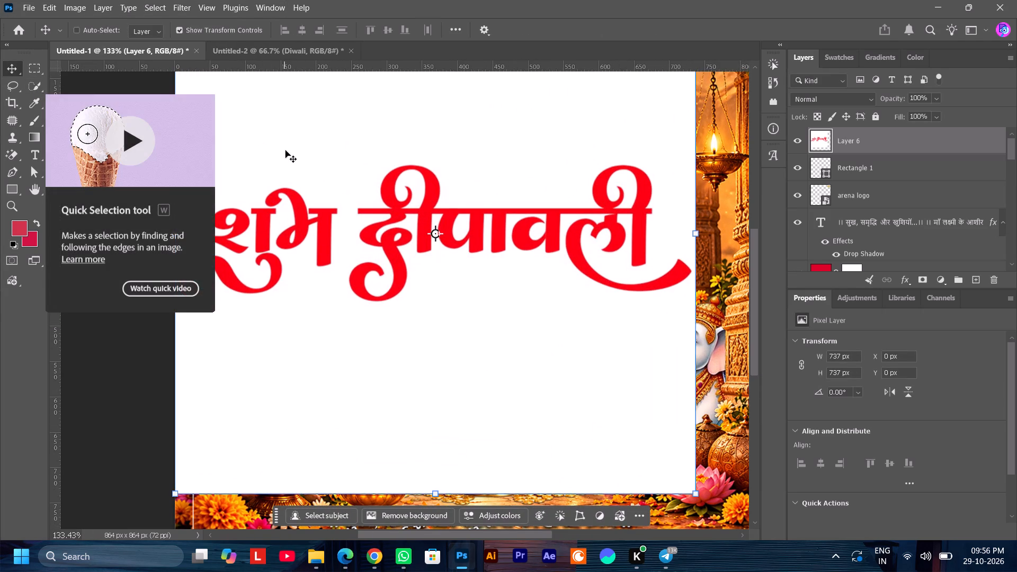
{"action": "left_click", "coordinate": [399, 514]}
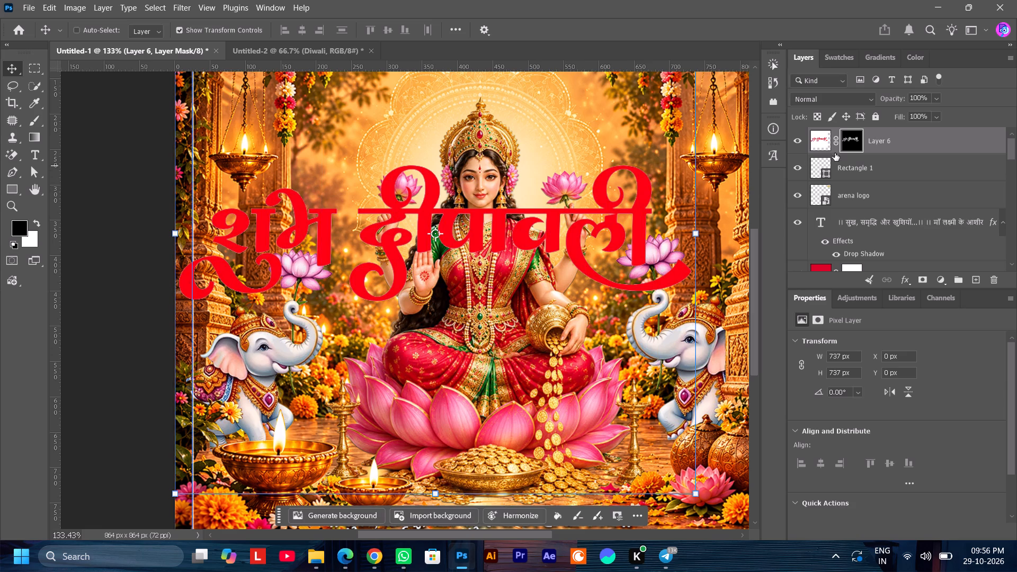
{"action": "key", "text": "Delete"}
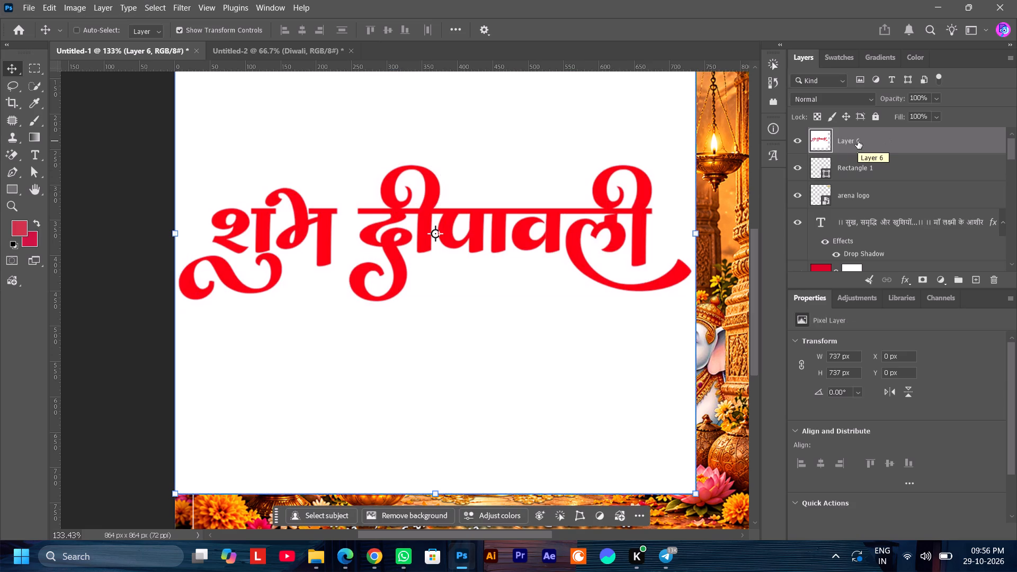
Select the whole शुभ दीपावली lettering with the Object Selection tool, using a rectangle of about 742 × 261 px around it.
{"action": "right_click", "coordinate": [33, 83]}
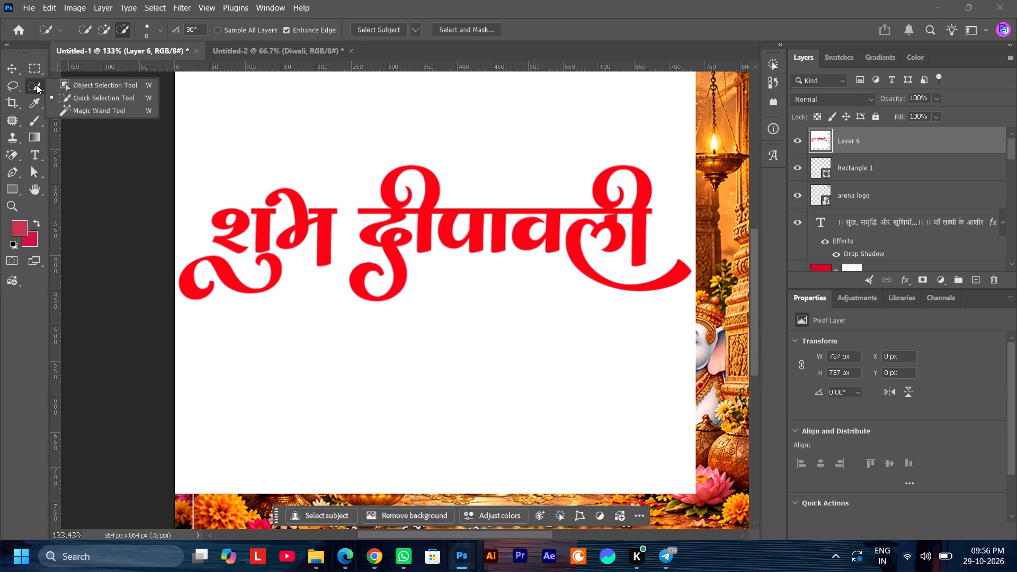
{"action": "left_click", "coordinate": [58, 84]}
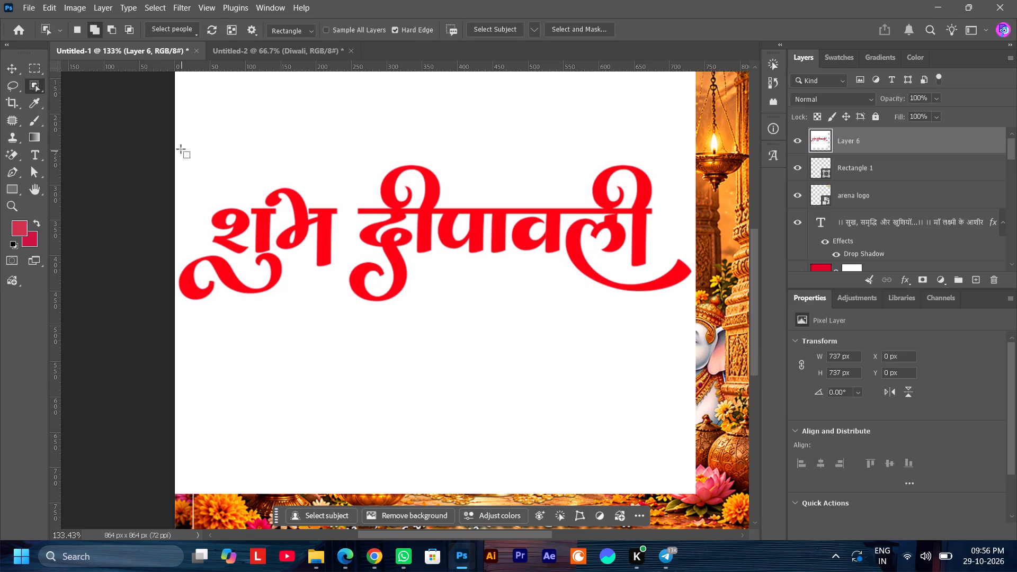
{"action": "left_click_drag", "start_coordinate": [174, 130], "coordinate": [261, 243]}
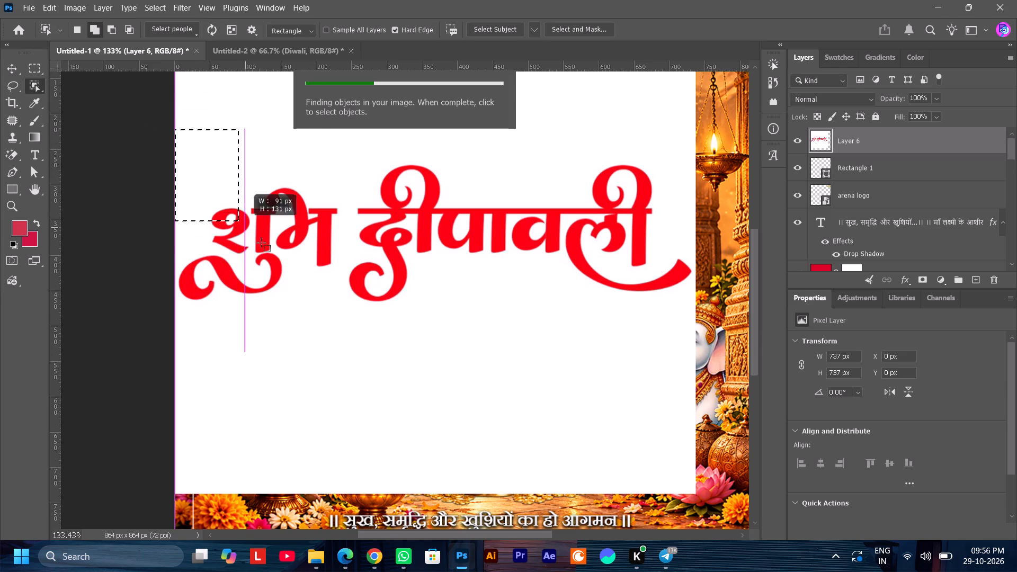
{"action": "left_click_drag", "start_coordinate": [261, 243], "coordinate": [698, 312]}
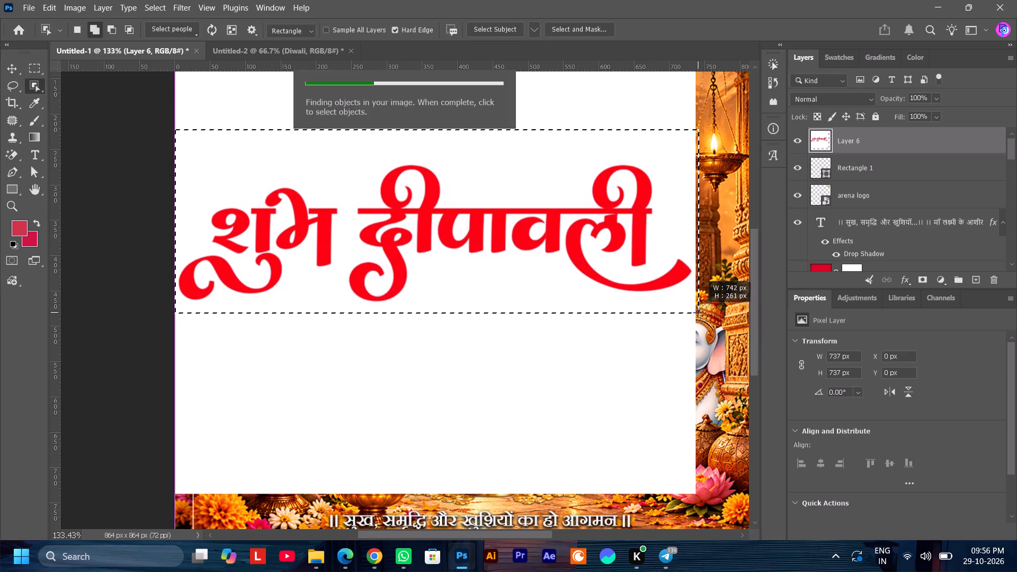
{"action": "left_click_drag", "start_coordinate": [698, 312], "coordinate": [697, 312]}
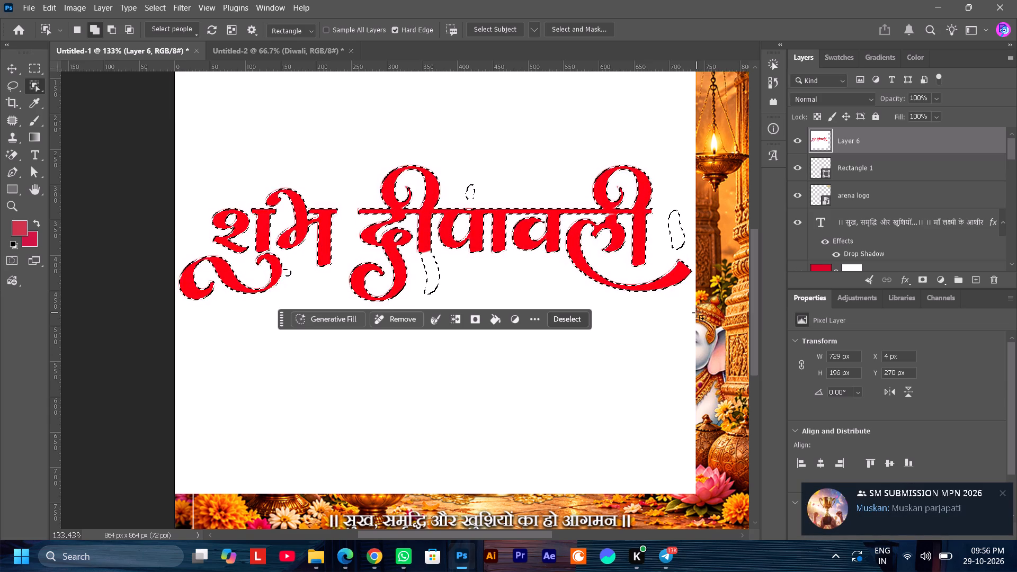
Subtract the stray patches beside ली and above पा from the lettering selection with the Lasso tool.
{"action": "left_click", "coordinate": [11, 86]}
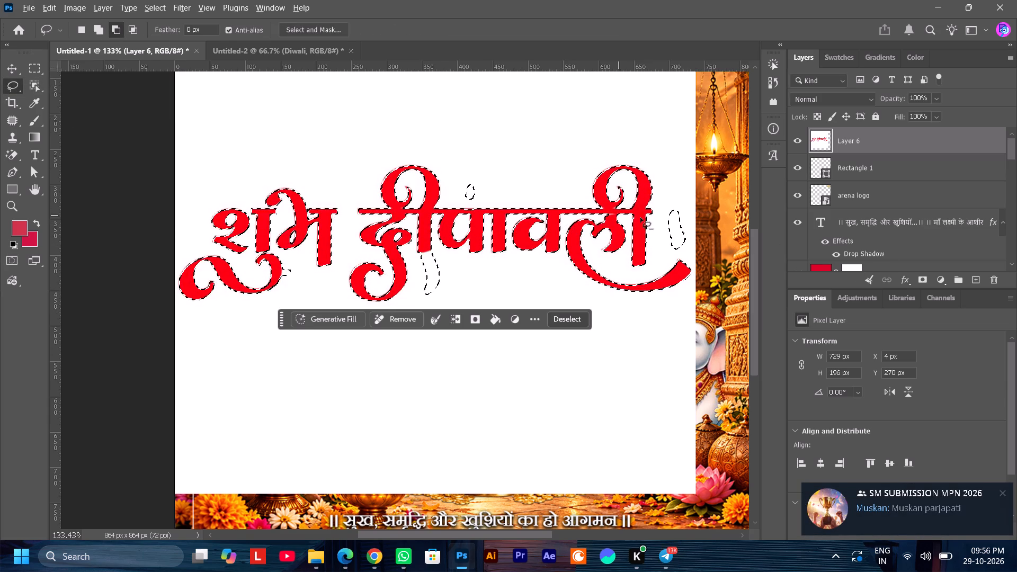
{"action": "left_click", "coordinate": [668, 204], "text": "alt"}
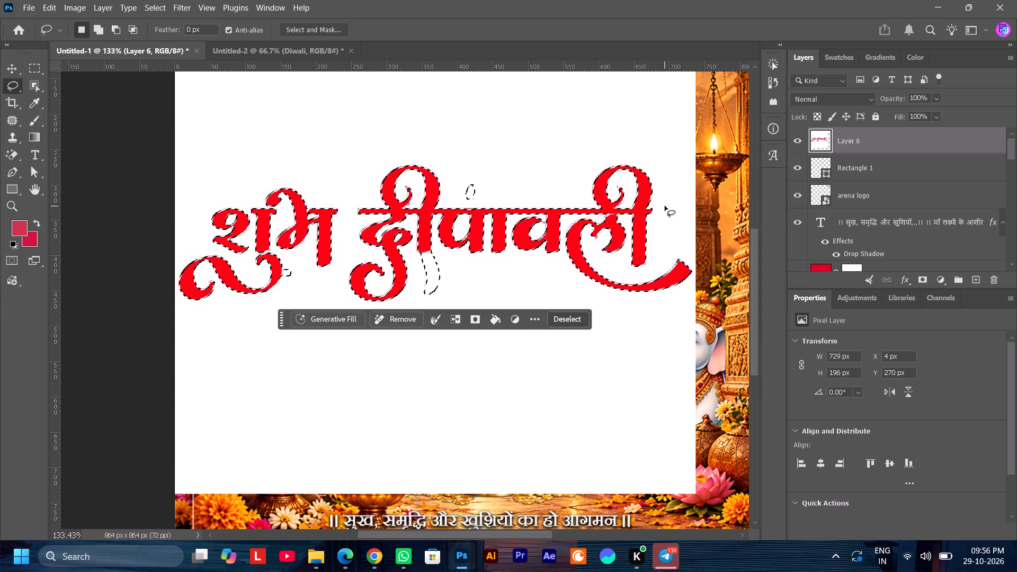
{"action": "left_click_drag", "start_coordinate": [477, 175], "coordinate": [467, 177], "text": "alt"}
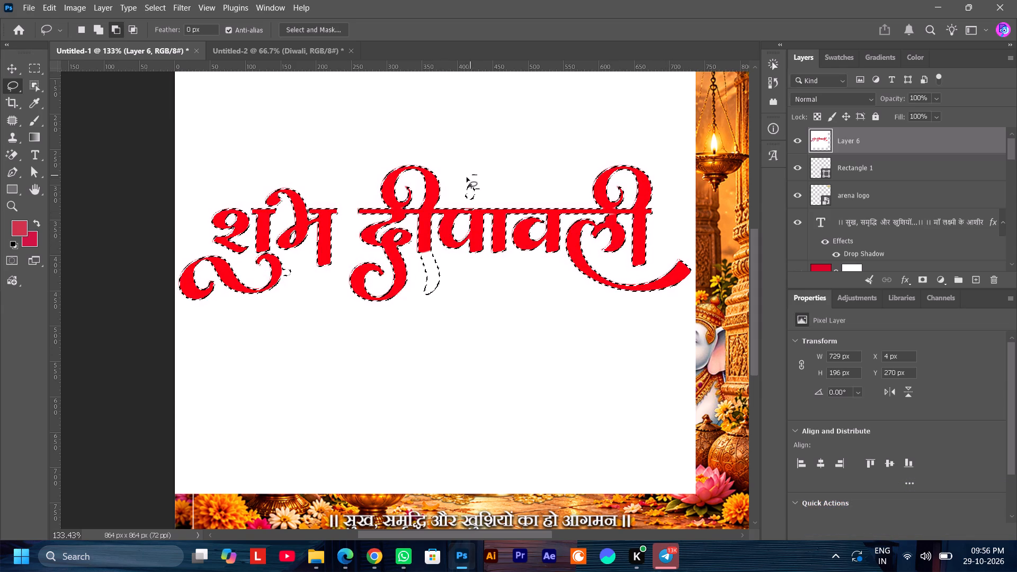
{"action": "left_click_drag", "start_coordinate": [467, 177], "coordinate": [470, 171], "text": "alt"}
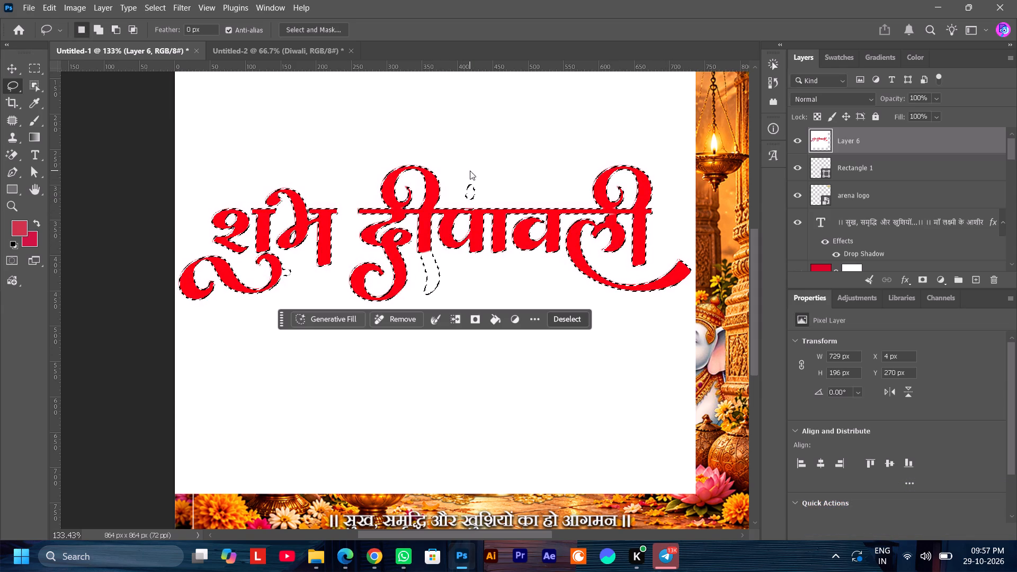
Subtract the stray bump beside the small lower curl of शु from the lettering selection with the Lasso tool.
{"action": "scroll", "coordinate": [268, 269], "scroll_direction": "up", "scroll_amount": 18, "text": "alt"}
{"action": "scroll", "coordinate": [358, 272], "scroll_direction": "up", "scroll_amount": 4, "text": "alt"}
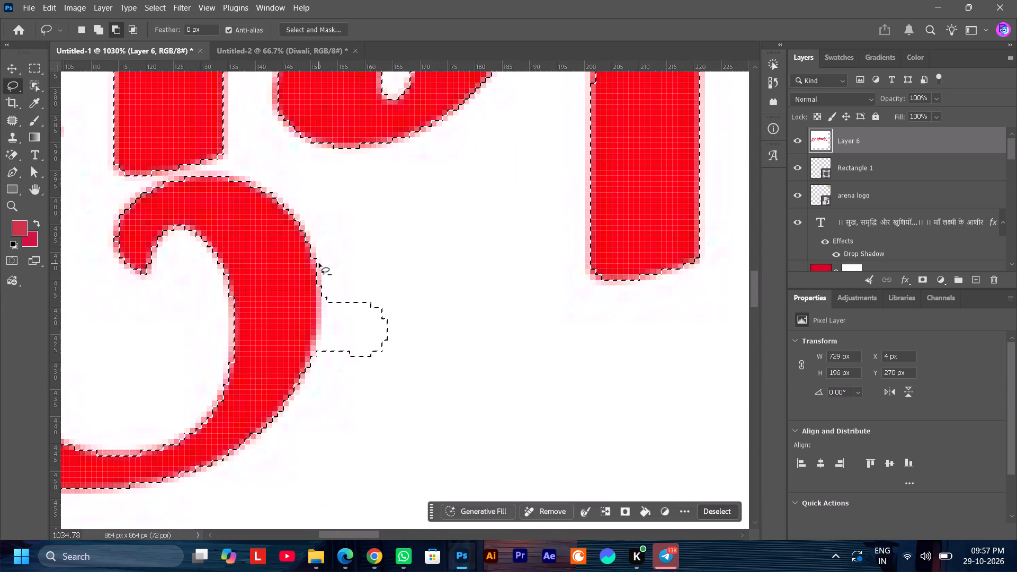
{"action": "left_click", "coordinate": [319, 263], "text": "alt"}
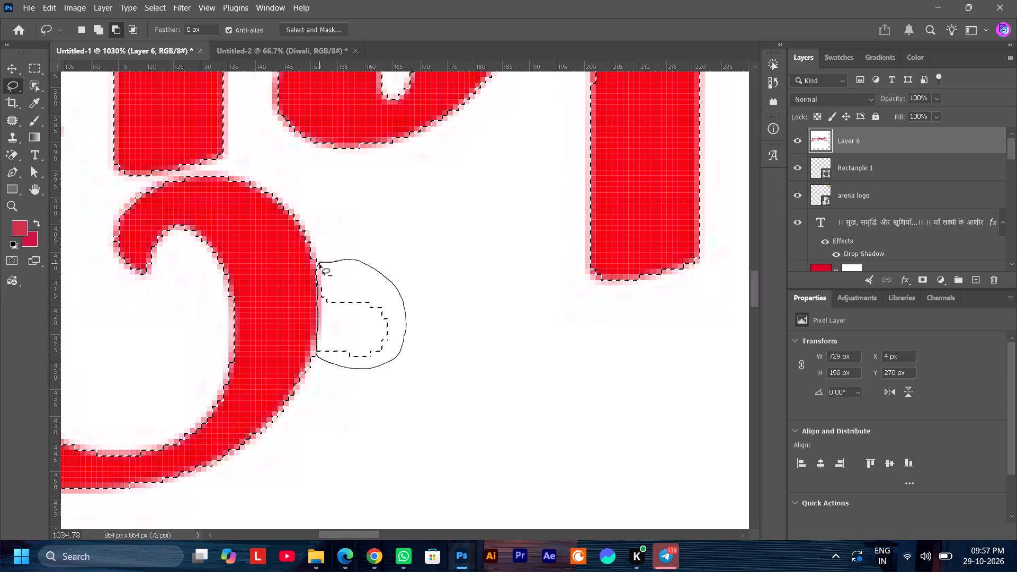
{"action": "scroll", "coordinate": [423, 261], "scroll_direction": "down", "scroll_amount": 9, "text": "alt"}
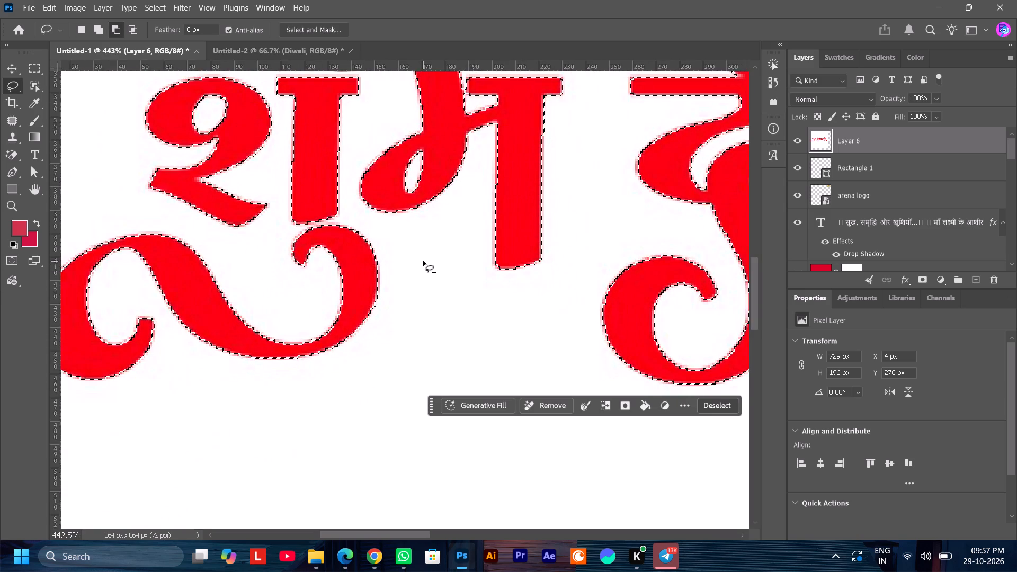
Subtract the long stray area beneath the vertical stem of दी from the selection, trimming along the stem's lower edge.
{"action": "scroll", "coordinate": [423, 261], "scroll_direction": "down", "scroll_amount": 2, "text": "alt"}
{"action": "scroll", "coordinate": [423, 261], "scroll_direction": "down", "scroll_amount": 20, "text": "ctrl"}
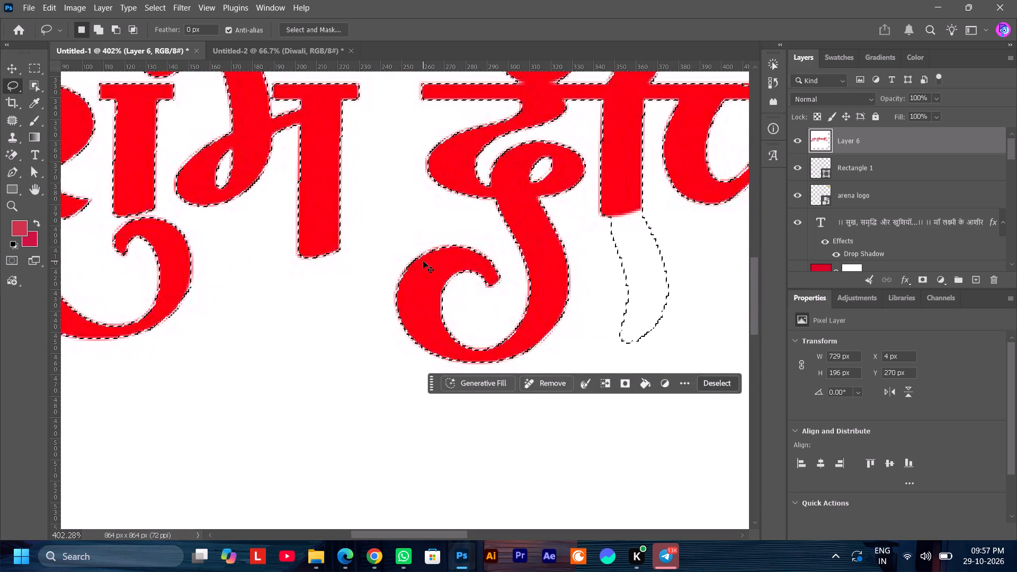
{"action": "scroll", "coordinate": [423, 261], "scroll_direction": "down", "scroll_amount": 9, "text": "ctrl"}
{"action": "scroll", "coordinate": [550, 211], "scroll_direction": "up", "scroll_amount": 5, "text": "alt"}
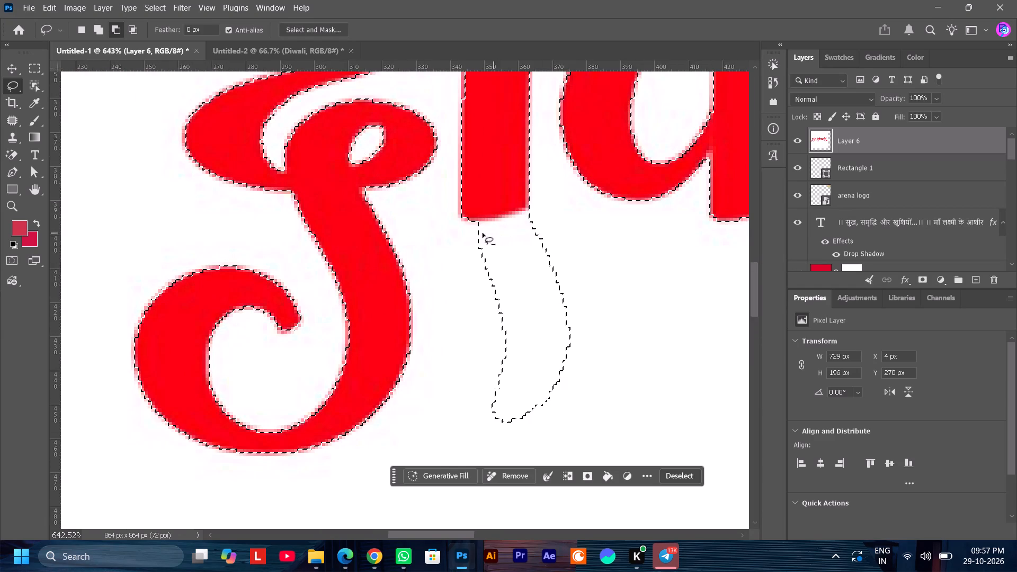
{"action": "left_click", "coordinate": [469, 222], "text": "alt"}
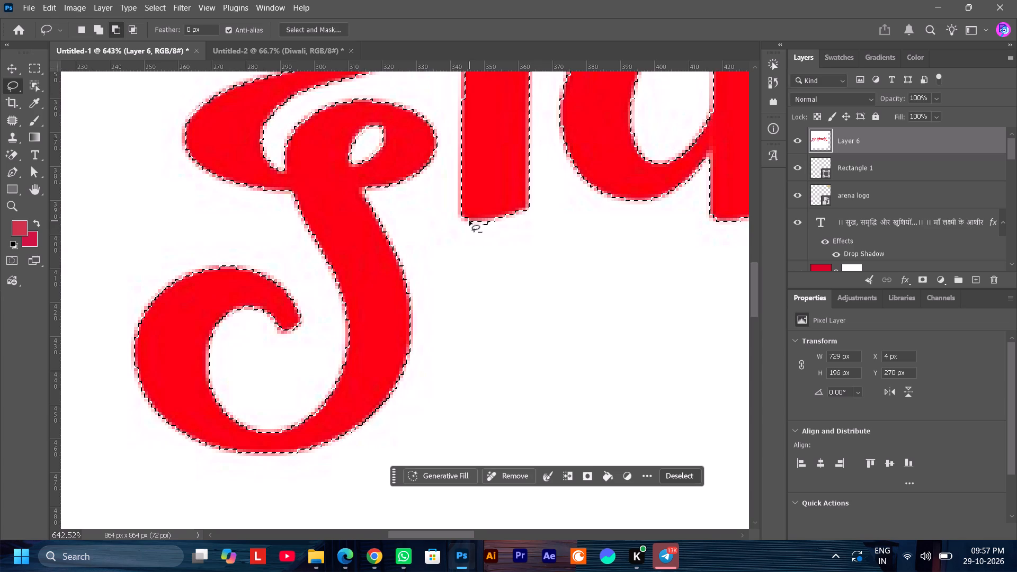
{"action": "left_click_drag", "start_coordinate": [469, 228], "coordinate": [509, 227], "text": "alt"}
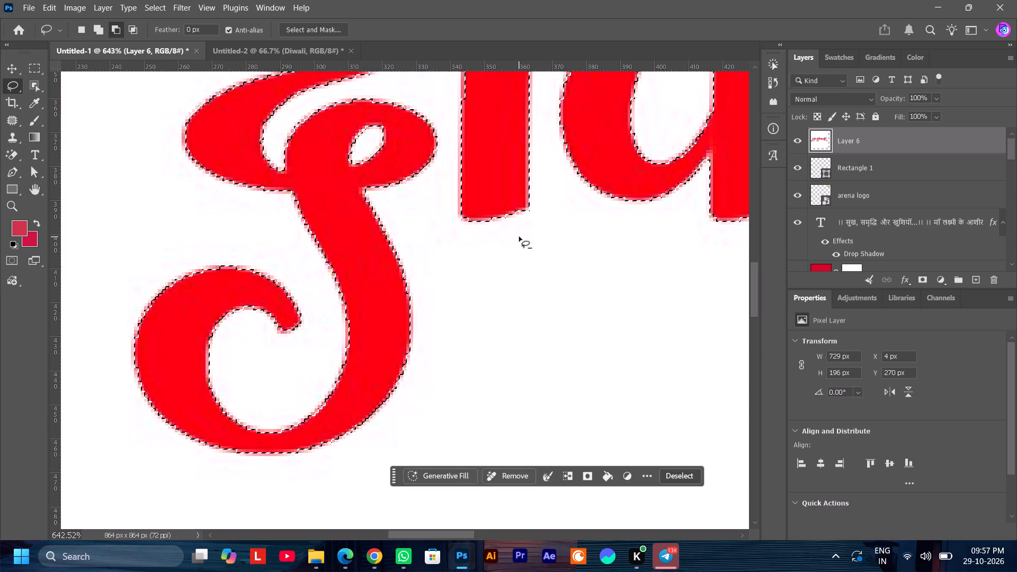
{"action": "scroll", "coordinate": [519, 237], "scroll_direction": "down", "scroll_amount": 11, "text": "alt"}
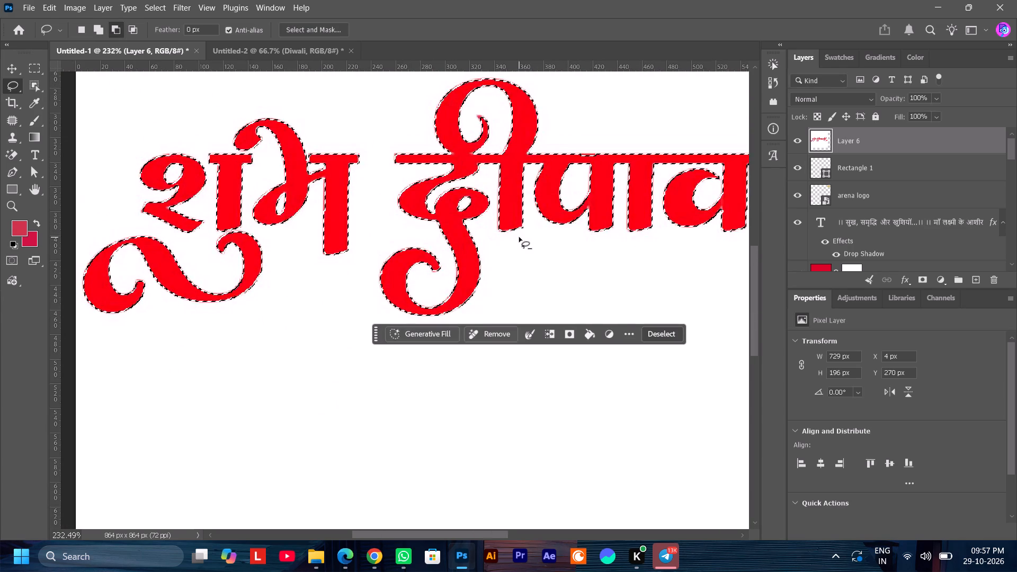
Add the missed tip of the inner curl above दी to the lettering selection with the Lasso tool.
{"action": "scroll", "coordinate": [478, 137], "scroll_direction": "up", "scroll_amount": 16, "text": "alt"}
{"action": "scroll", "coordinate": [495, 123], "scroll_direction": "up", "scroll_amount": 11}
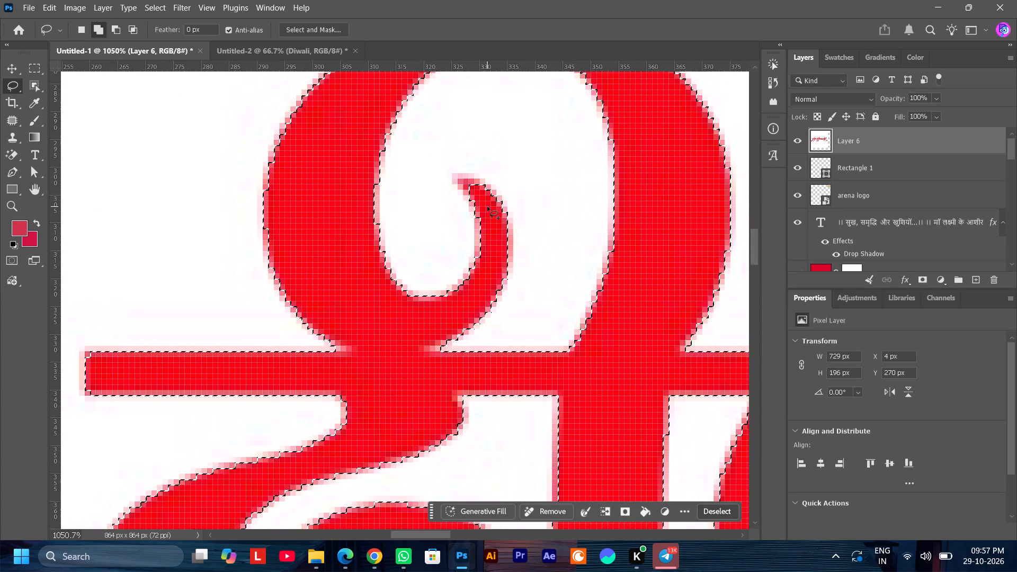
{"action": "left_click", "coordinate": [480, 215], "text": "shift"}
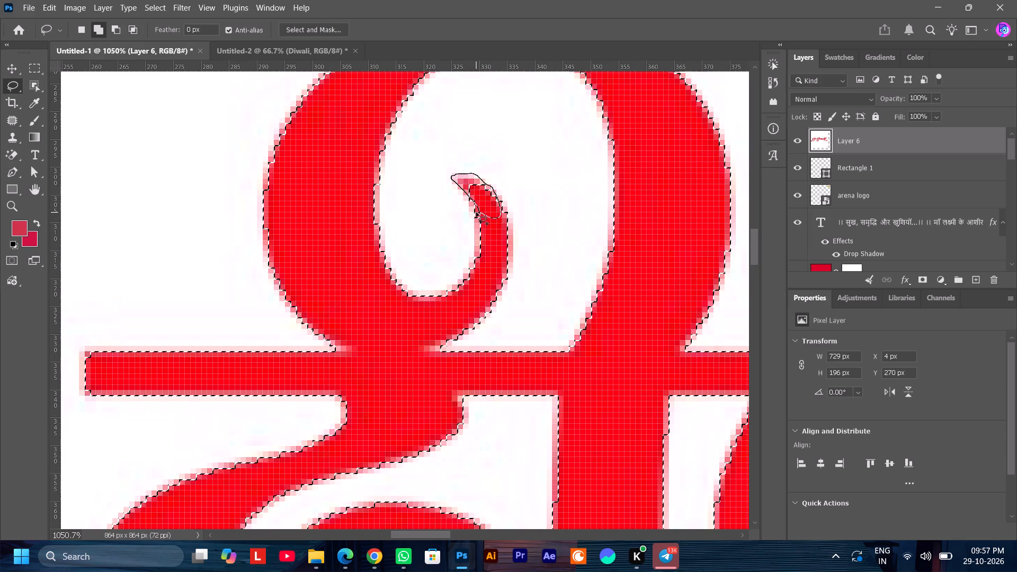
{"action": "scroll", "coordinate": [520, 200], "scroll_direction": "down", "scroll_amount": 9, "text": "alt"}
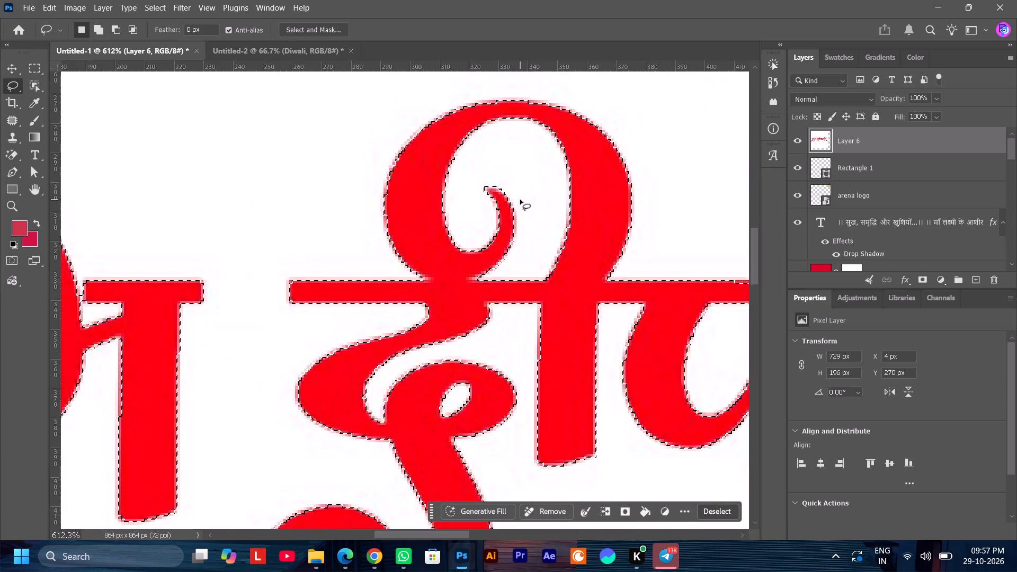
Copy the selected शुभ दीपावली lettering onto its own new layer without the white background.
{"action": "scroll", "coordinate": [520, 200], "scroll_direction": "down", "scroll_amount": 11, "text": "alt"}
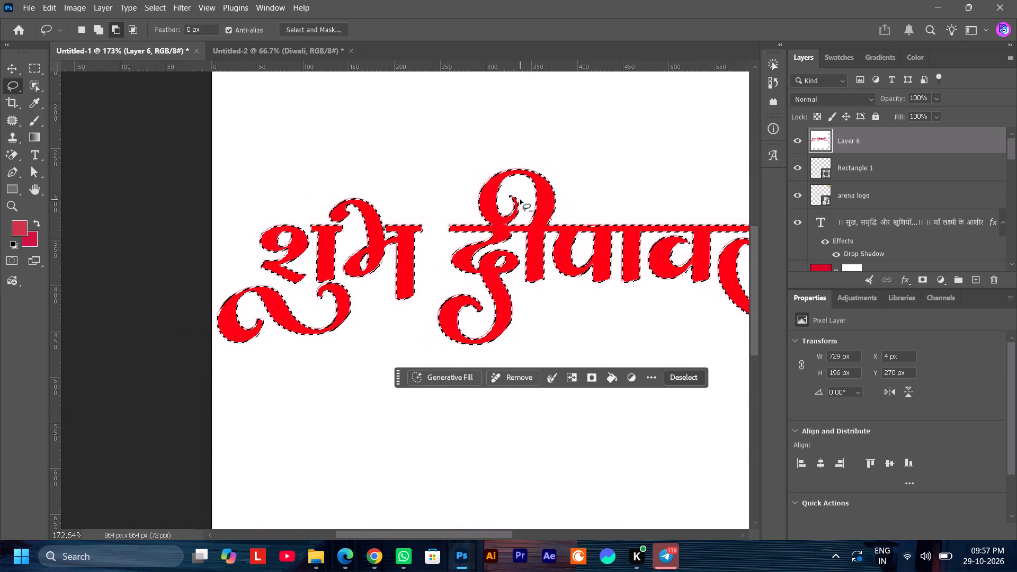
{"action": "scroll", "coordinate": [520, 200], "scroll_direction": "down", "scroll_amount": 15, "text": "ctrl"}
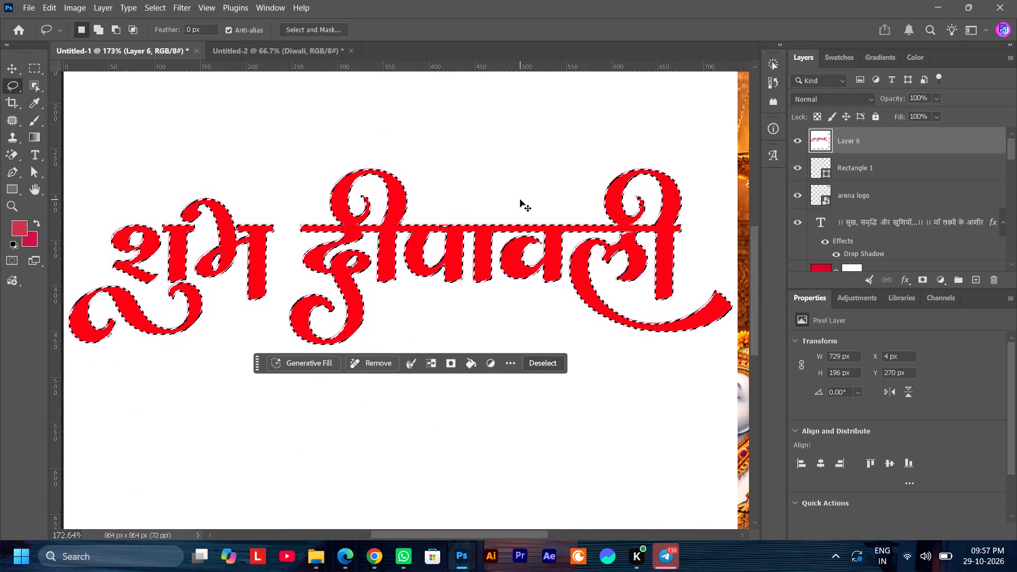
{"action": "scroll", "coordinate": [520, 200], "scroll_direction": "down", "scroll_amount": 1, "text": "ctrl"}
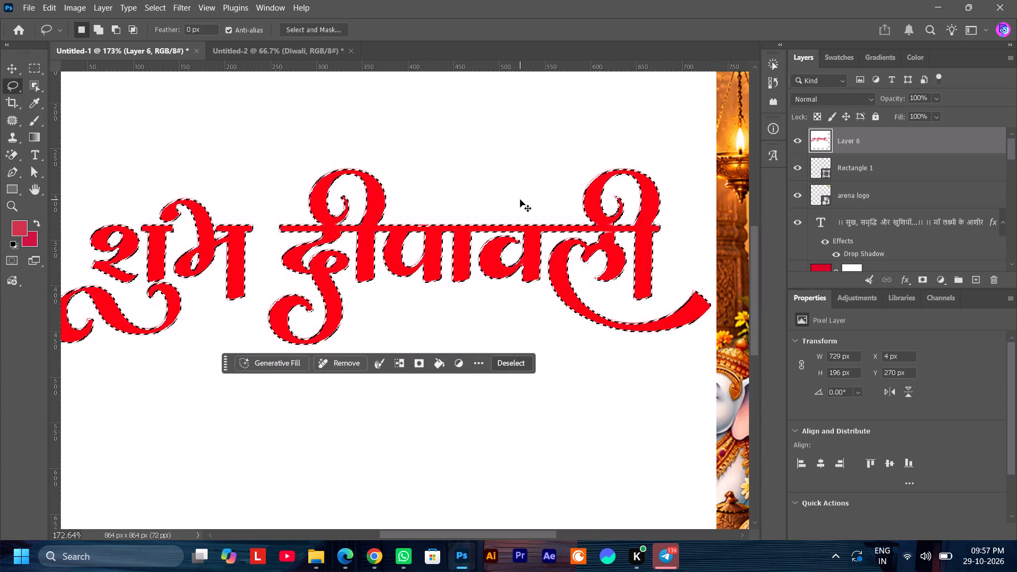
{"action": "key", "text": "ctrl+j"}
Delete Layer 6, the original lettering image with the white background.
{"action": "left_click", "coordinate": [877, 173]}
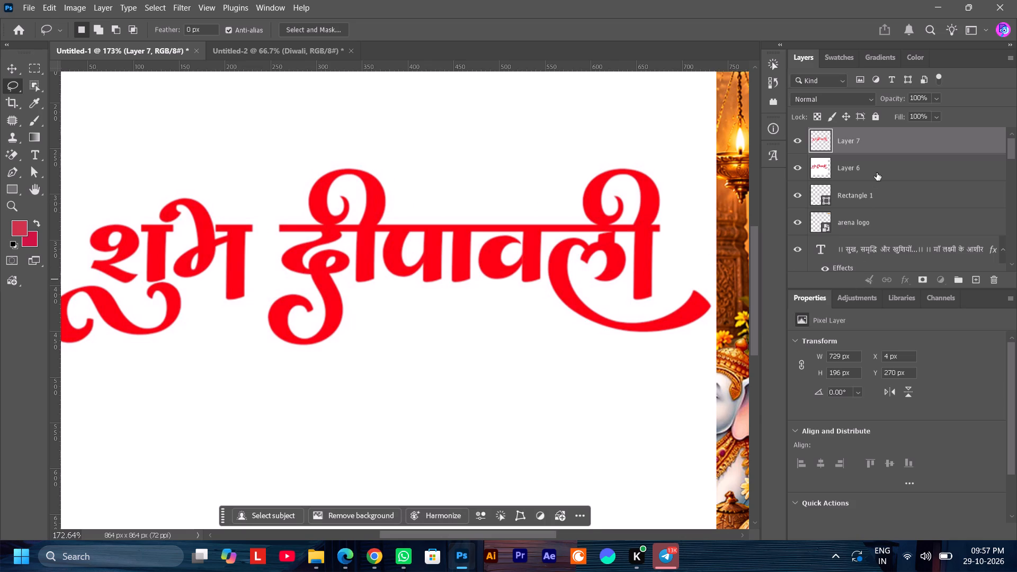
{"action": "key", "text": "Delete"}
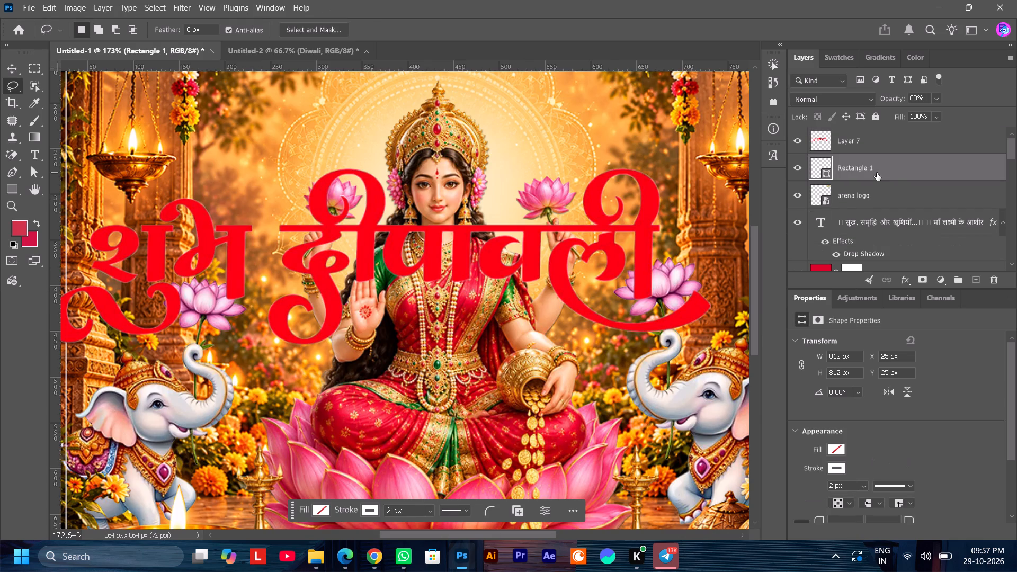
Marquee-select the word शुभ in the red lettering, cut it from Layer 7 and paste it onto its own new layer.
{"action": "left_click", "coordinate": [887, 128]}
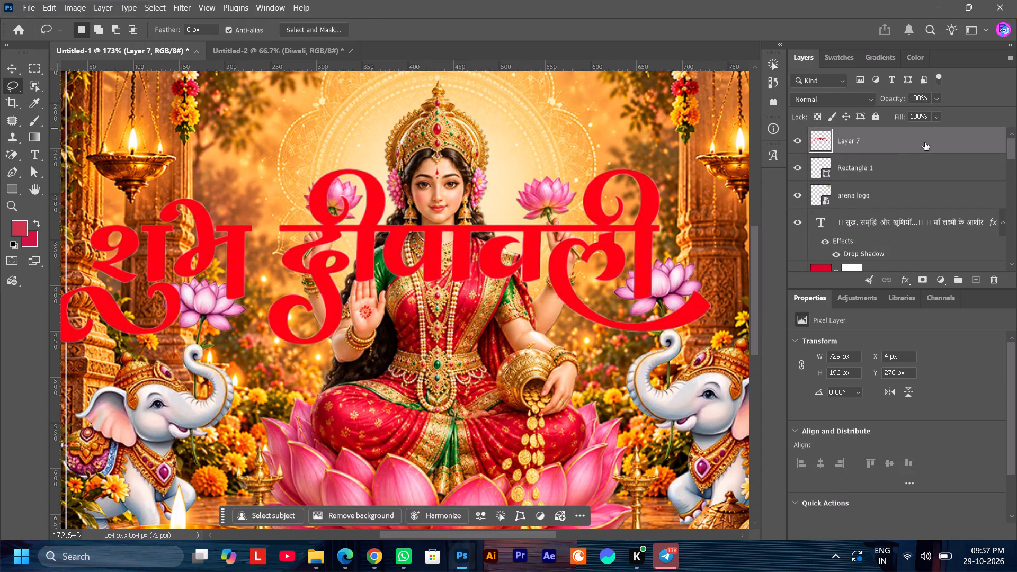
{"action": "scroll", "coordinate": [145, 192], "scroll_direction": "up", "scroll_amount": 9, "text": "ctrl"}
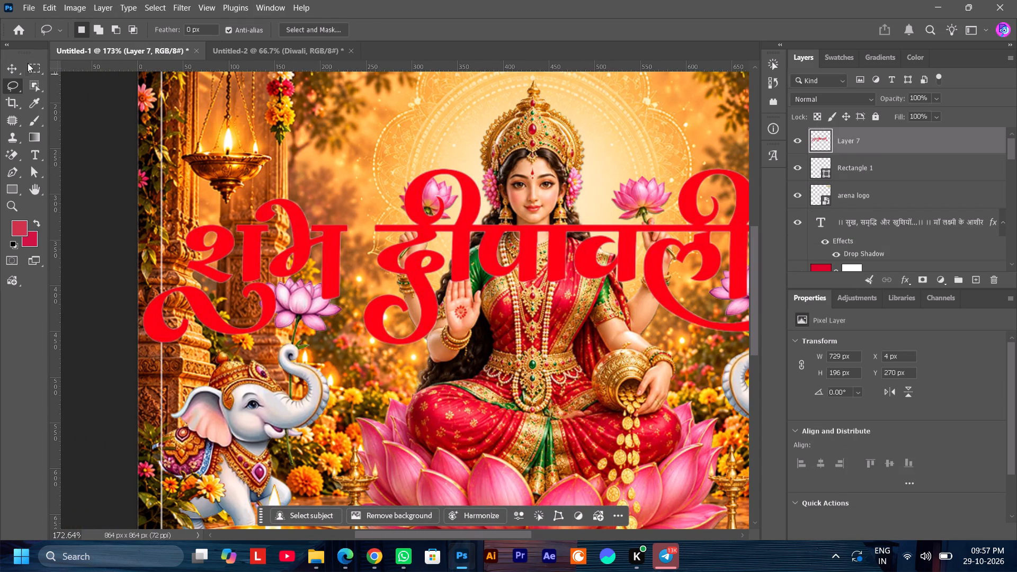
{"action": "left_click", "coordinate": [35, 68]}
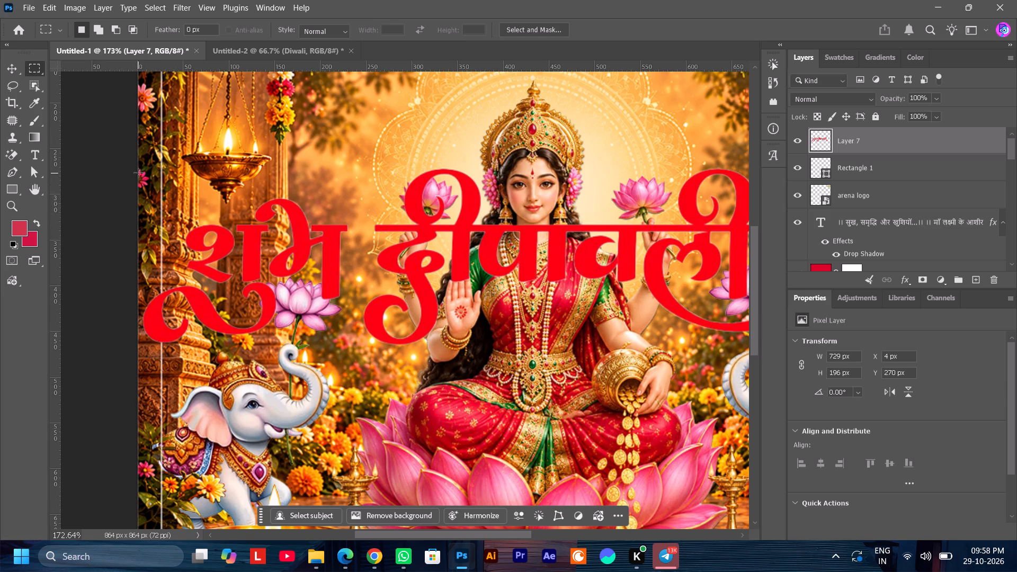
{"action": "left_click_drag", "start_coordinate": [138, 168], "coordinate": [358, 355]}
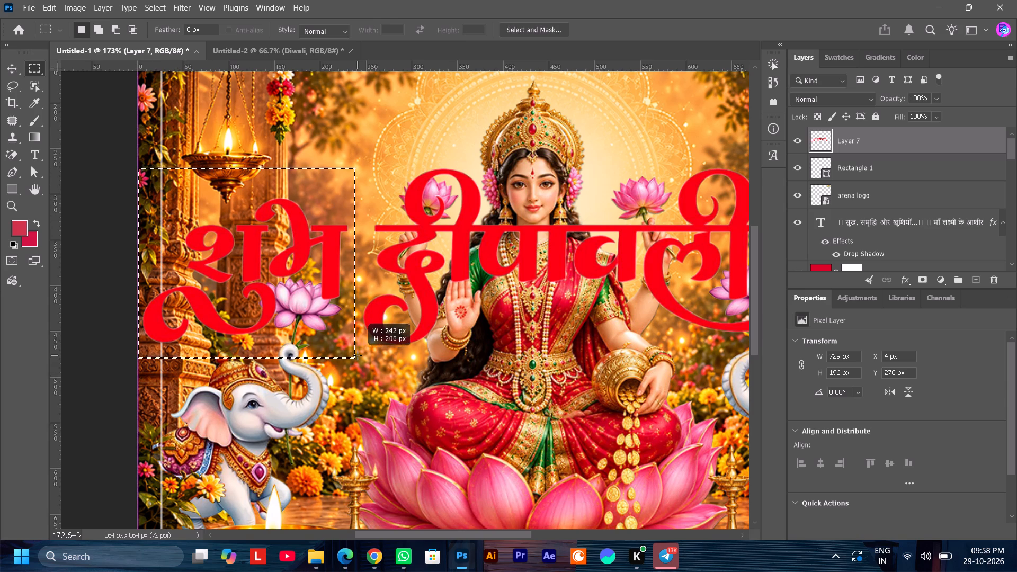
{"action": "left_click_drag", "start_coordinate": [358, 355], "coordinate": [356, 357]}
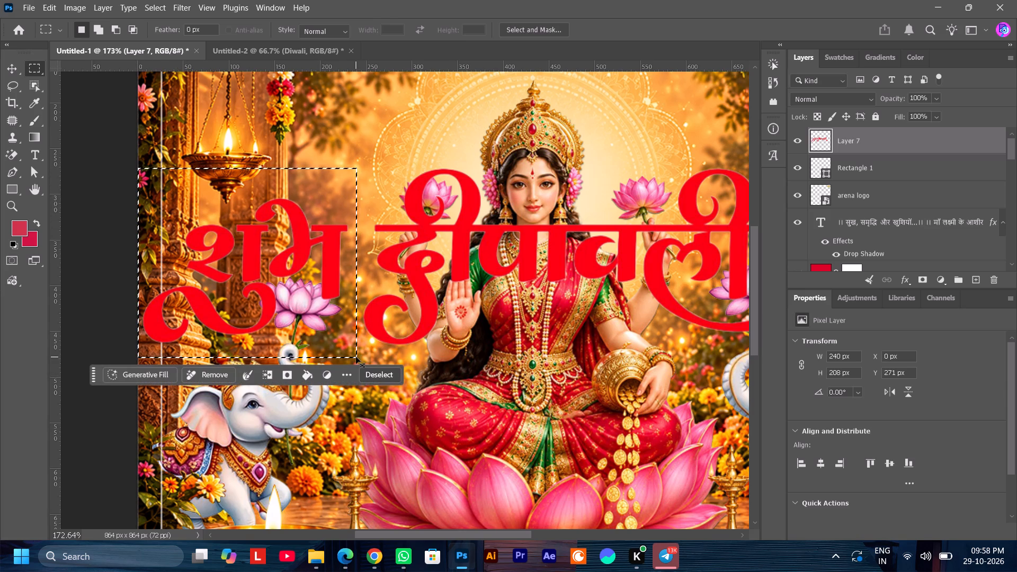
{"action": "key", "text": "ctrl+x"}
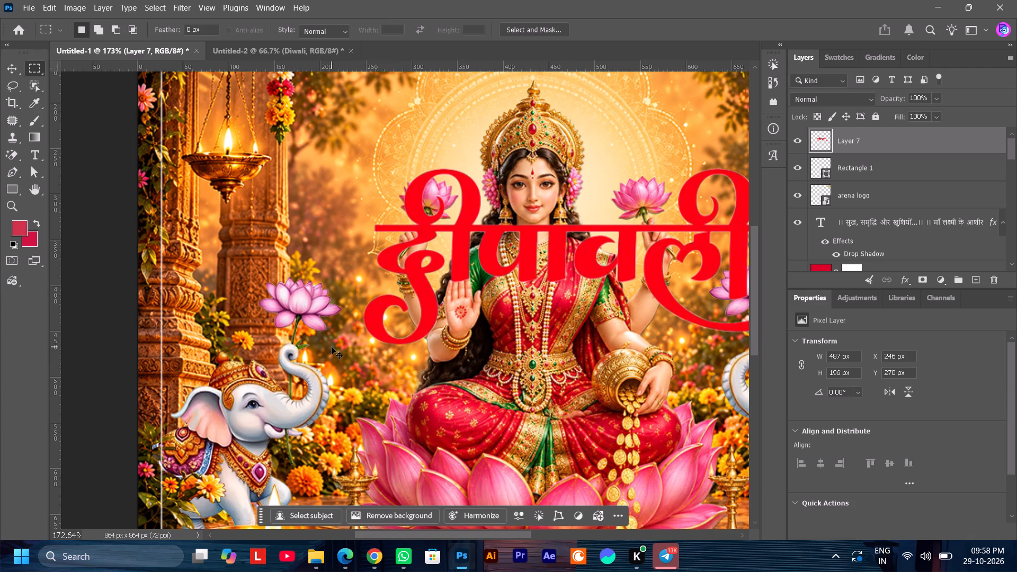
{"action": "key", "text": "ctrl+v"}
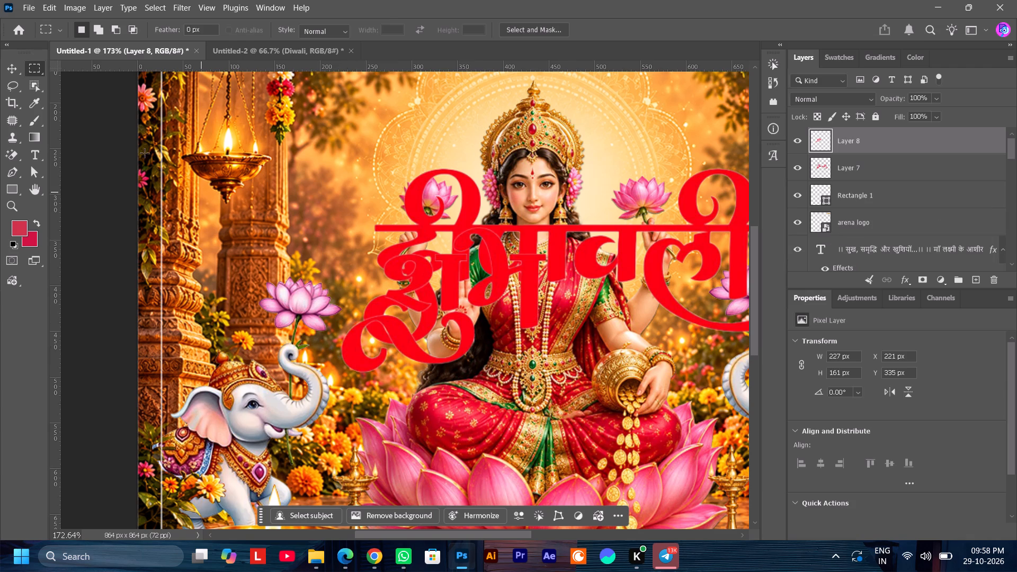
Move the pasted शुभ back to the left of दीपावली and shift दीपावली slightly right to leave a gap between the words.
{"action": "left_click", "coordinate": [13, 70]}
{"action": "left_click_drag", "start_coordinate": [496, 285], "coordinate": [388, 265]}
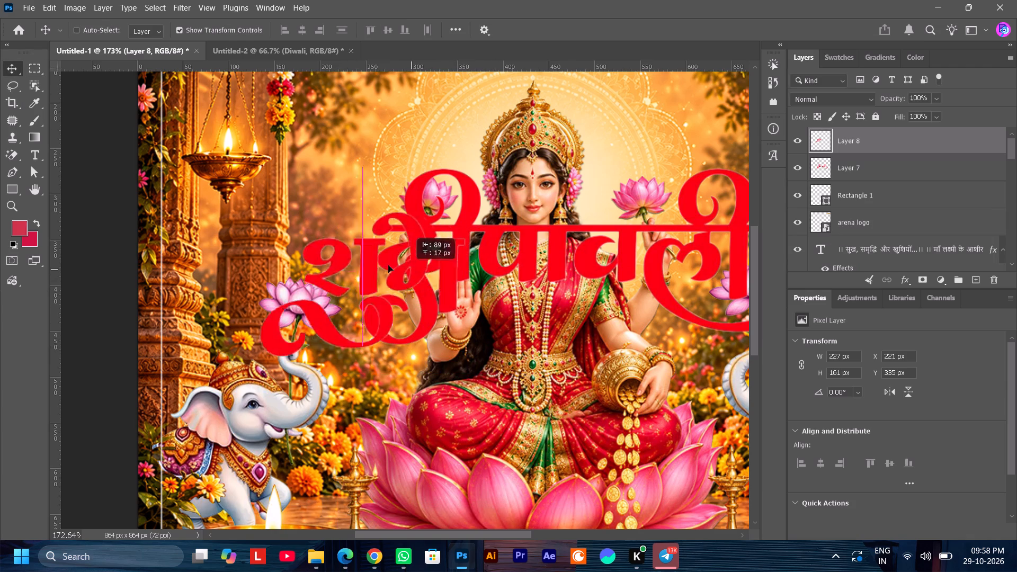
{"action": "left_click_drag", "start_coordinate": [388, 265], "coordinate": [333, 258]}
{"action": "left_click", "coordinate": [869, 164]}
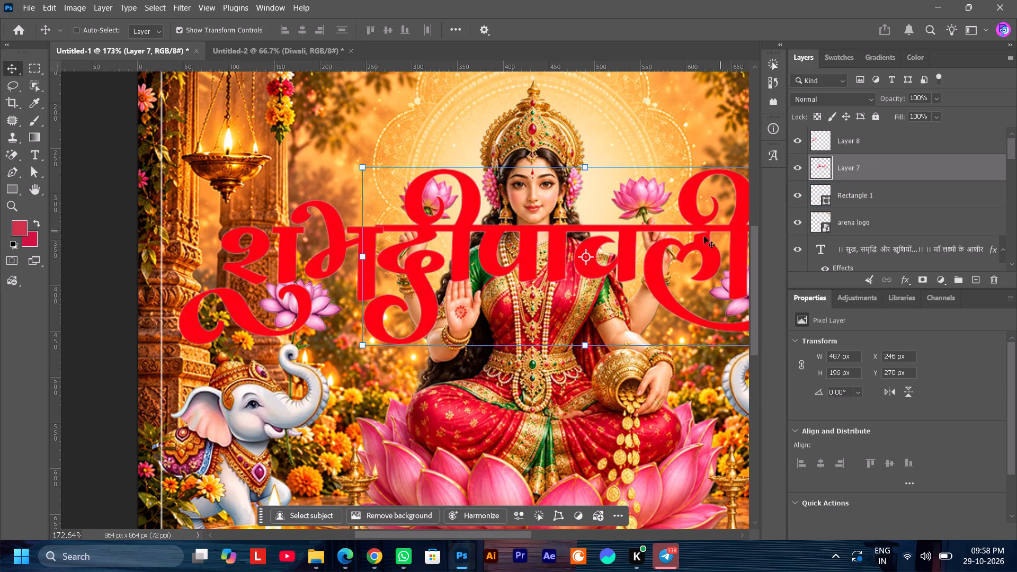
{"action": "left_click_drag", "start_coordinate": [557, 273], "coordinate": [595, 281]}
Scale दीपावली down to about 38% and place it to the right of Lakshmi's crown, below the Arena Animation logo.
{"action": "scroll", "coordinate": [595, 281], "scroll_direction": "down", "scroll_amount": 4, "text": "alt"}
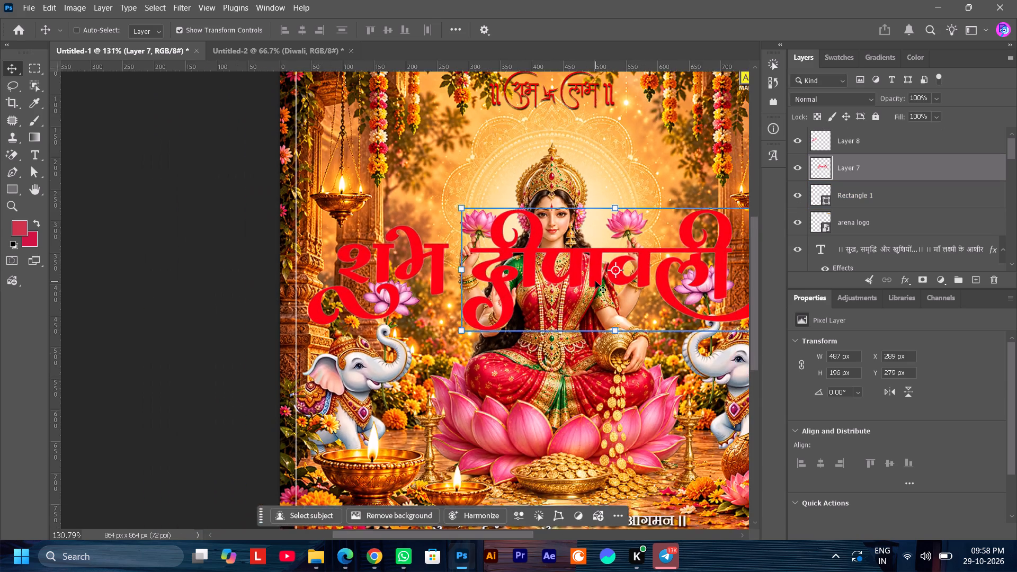
{"action": "scroll", "coordinate": [595, 281], "scroll_direction": "down", "scroll_amount": 2, "text": "alt"}
{"action": "scroll", "coordinate": [595, 281], "scroll_direction": "down", "scroll_amount": 12, "text": "ctrl"}
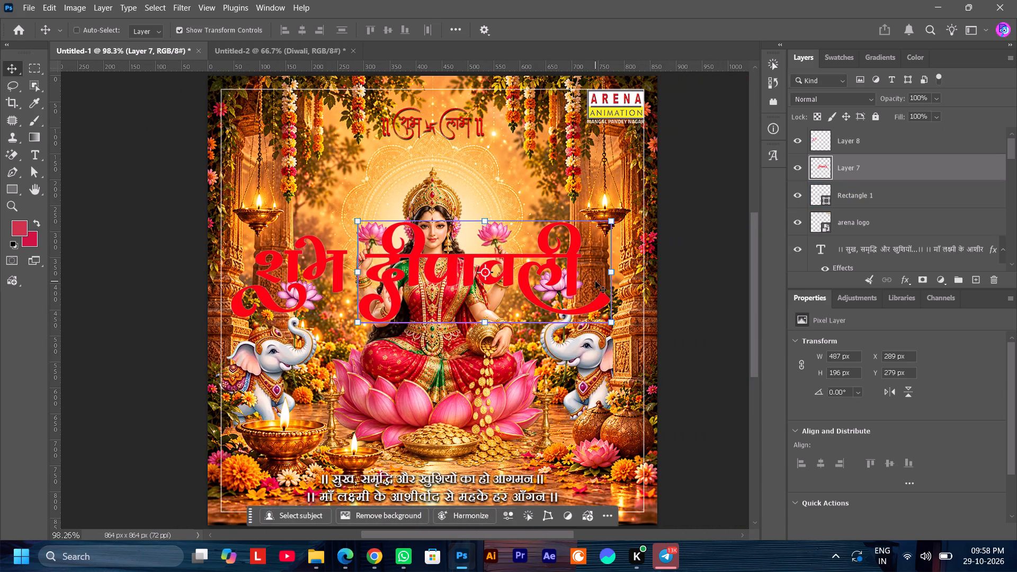
{"action": "left_click_drag", "start_coordinate": [360, 324], "coordinate": [483, 289], "text": "shift"}
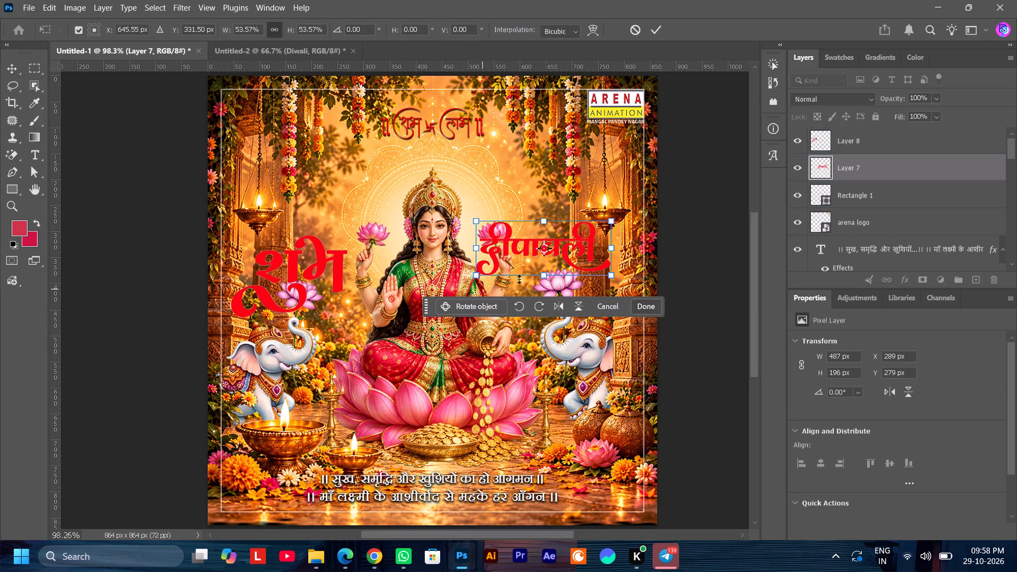
{"action": "left_click_drag", "start_coordinate": [577, 254], "coordinate": [594, 199]}
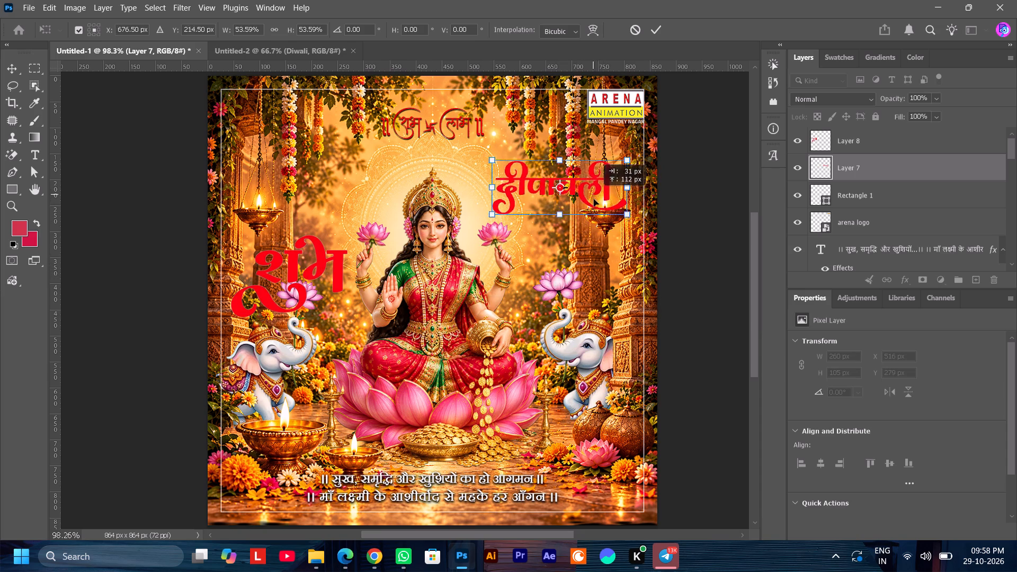
{"action": "left_click_drag", "start_coordinate": [594, 199], "coordinate": [596, 190]}
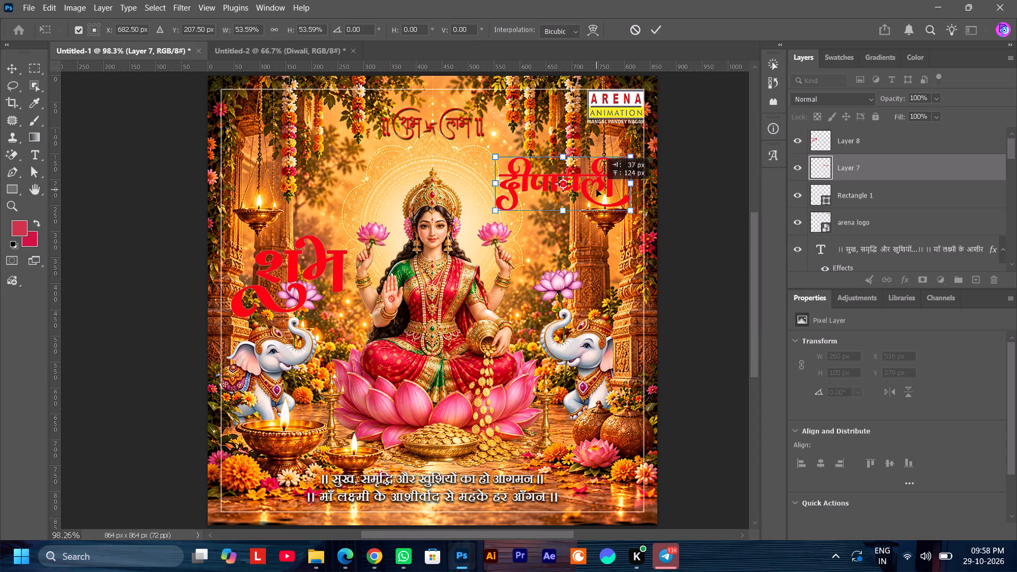
{"action": "left_click_drag", "start_coordinate": [596, 190], "coordinate": [601, 190]}
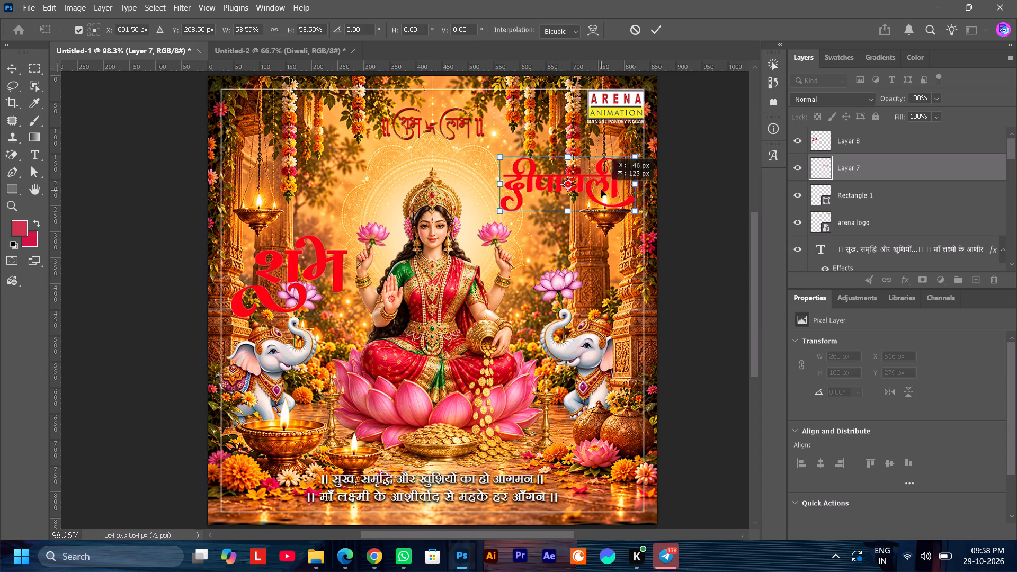
{"action": "left_click_drag", "start_coordinate": [601, 190], "coordinate": [600, 191]}
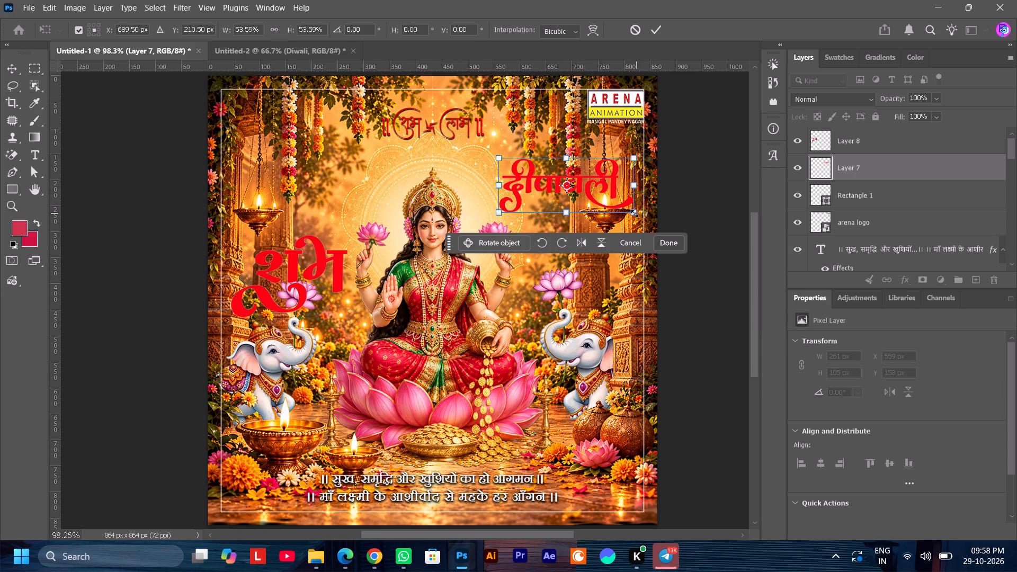
{"action": "left_click_drag", "start_coordinate": [634, 213], "coordinate": [589, 201], "text": "shift"}
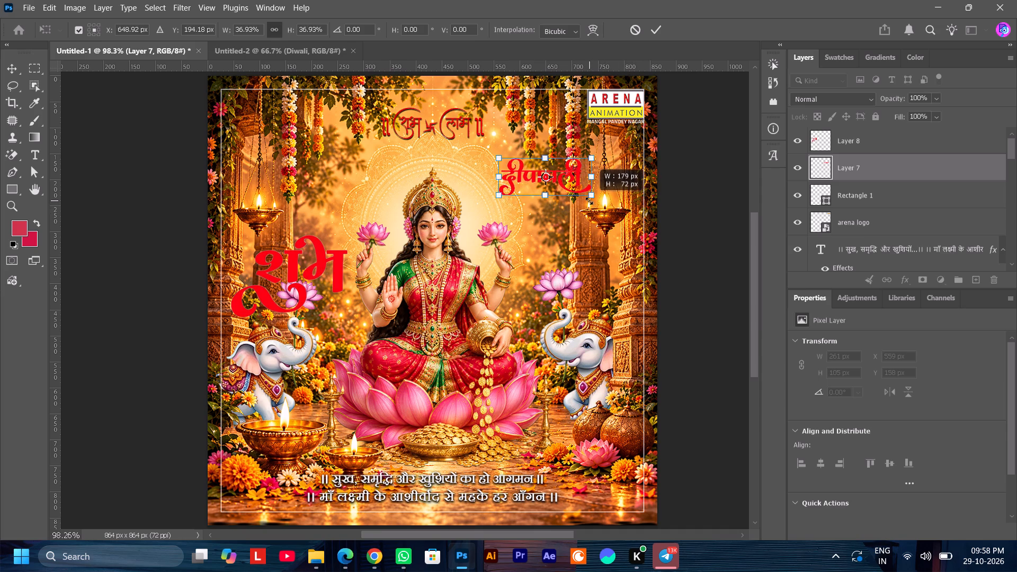
{"action": "left_click_drag", "start_coordinate": [589, 201], "coordinate": [593, 202], "text": "shift"}
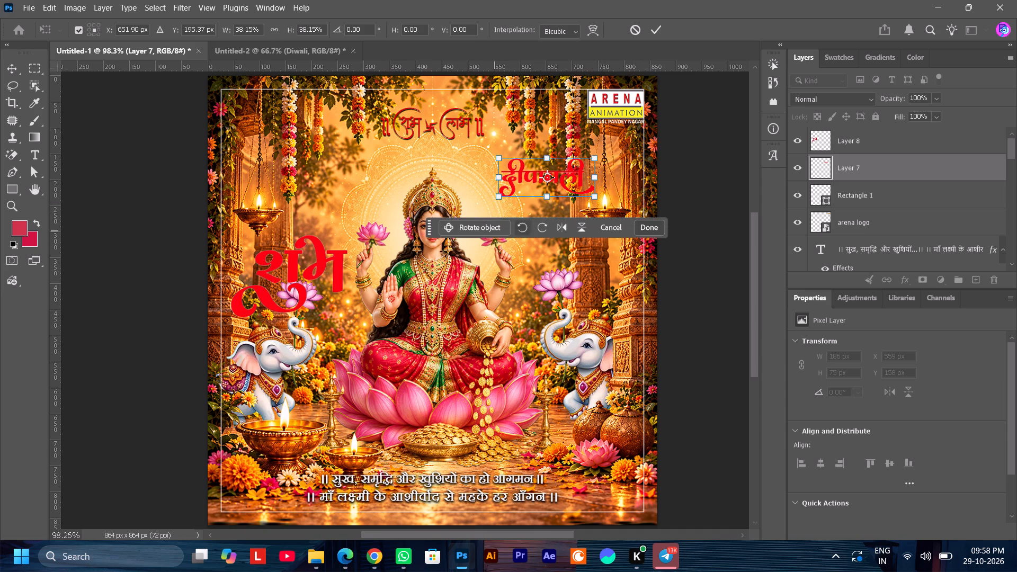
Move शुभ straight up on the poster's left side until its top is about level with दीपावली.
{"action": "left_click", "coordinate": [863, 141]}
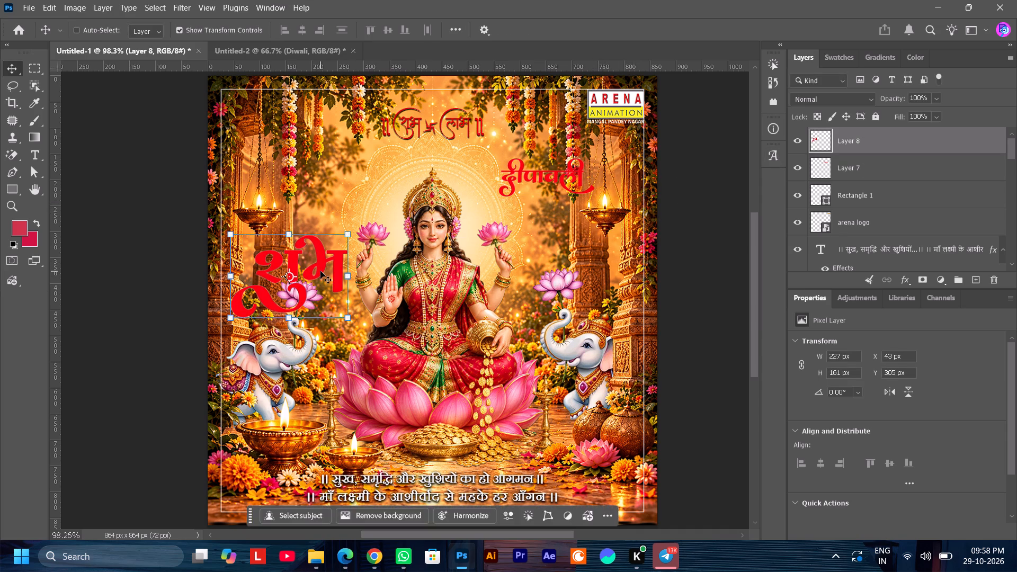
{"action": "left_click_drag", "start_coordinate": [320, 271], "coordinate": [383, 192], "text": "shift"}
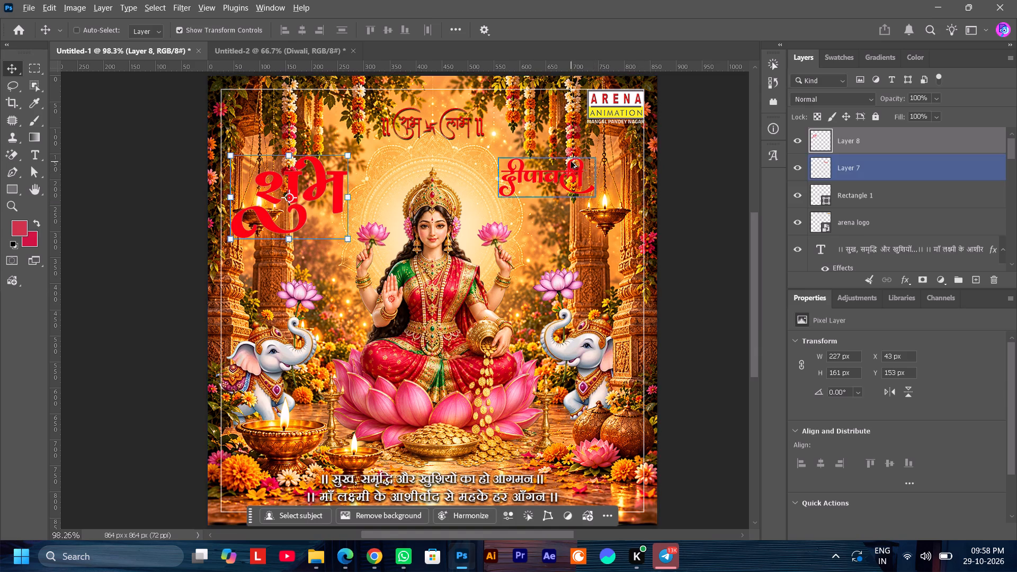
Add two horizontal guides on दीपावली, one along the headline's top edge and one along the bottom of the letter stems.
{"action": "scroll", "coordinate": [565, 168], "scroll_direction": "up", "scroll_amount": 18, "text": "alt"}
{"action": "scroll", "coordinate": [564, 169], "scroll_direction": "up", "scroll_amount": 5, "text": "alt"}
{"action": "scroll", "coordinate": [458, 174], "scroll_direction": "up", "scroll_amount": 1, "text": "alt"}
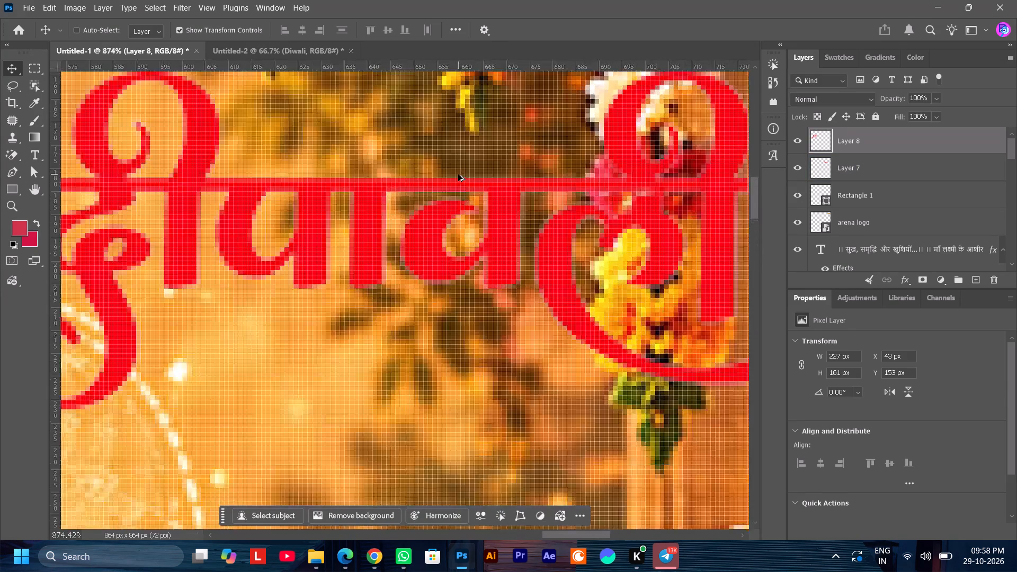
{"action": "left_click_drag", "start_coordinate": [450, 65], "coordinate": [453, 176]}
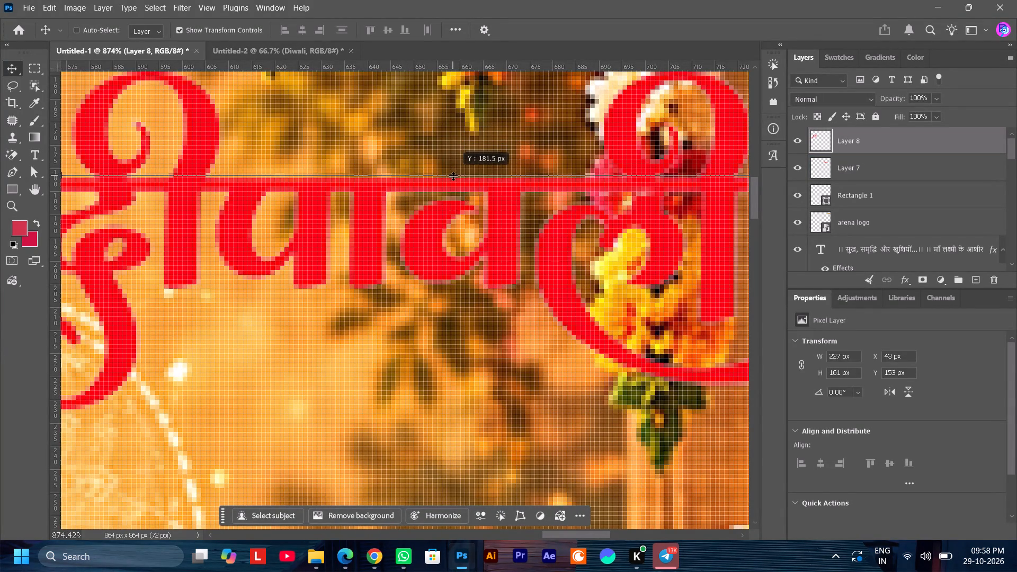
{"action": "left_click_drag", "start_coordinate": [453, 176], "coordinate": [453, 177]}
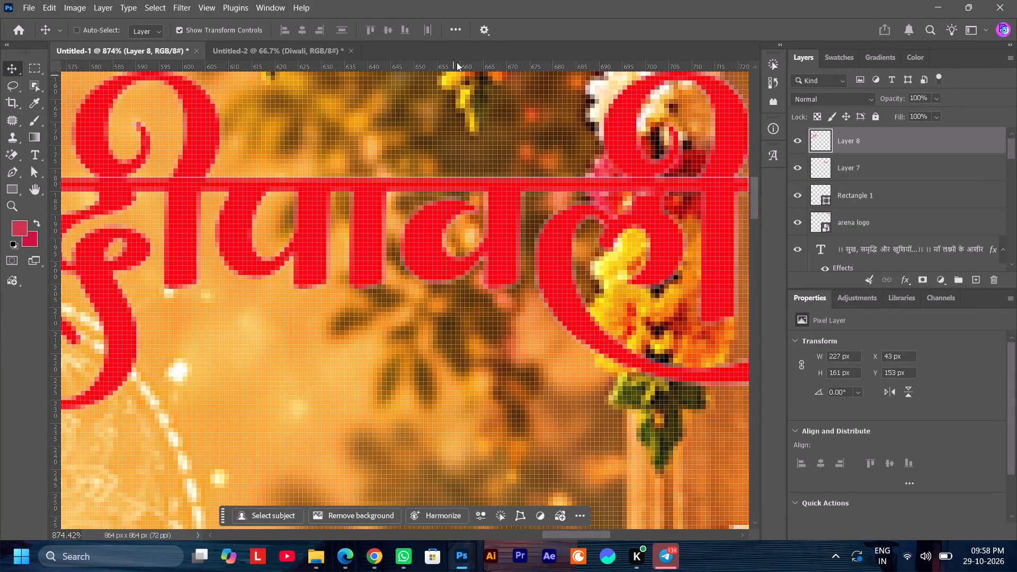
{"action": "left_click_drag", "start_coordinate": [457, 62], "coordinate": [466, 289]}
Scale शुभ down to about 81 × 57 px and place it left of Lakshmi's crown, roughly between the two guides.
{"action": "scroll", "coordinate": [466, 289], "scroll_direction": "down", "scroll_amount": 17, "text": "alt"}
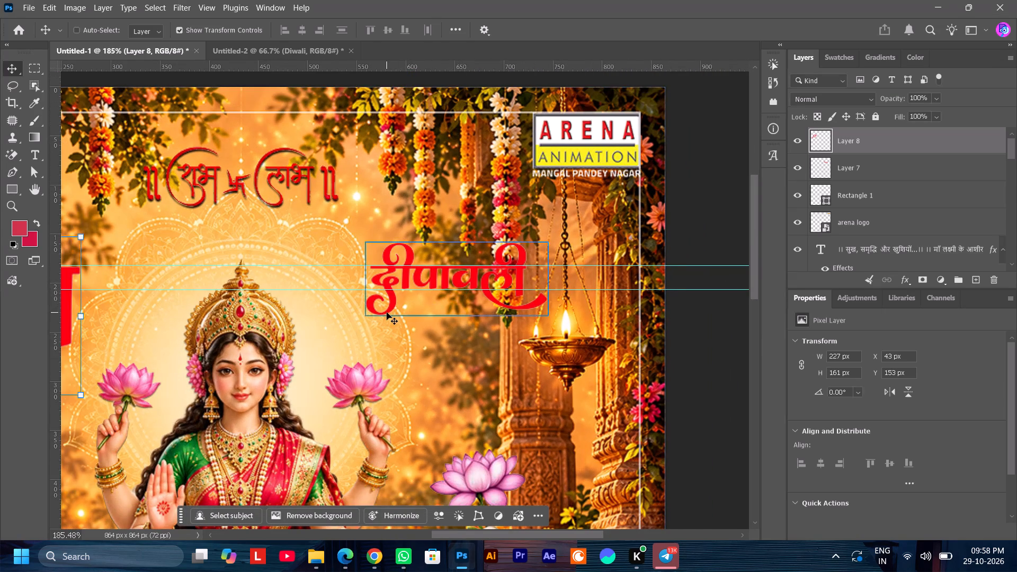
{"action": "scroll", "coordinate": [387, 312], "scroll_direction": "up", "scroll_amount": 18, "text": "ctrl"}
{"action": "scroll", "coordinate": [386, 312], "scroll_direction": "up", "scroll_amount": 7, "text": "ctrl"}
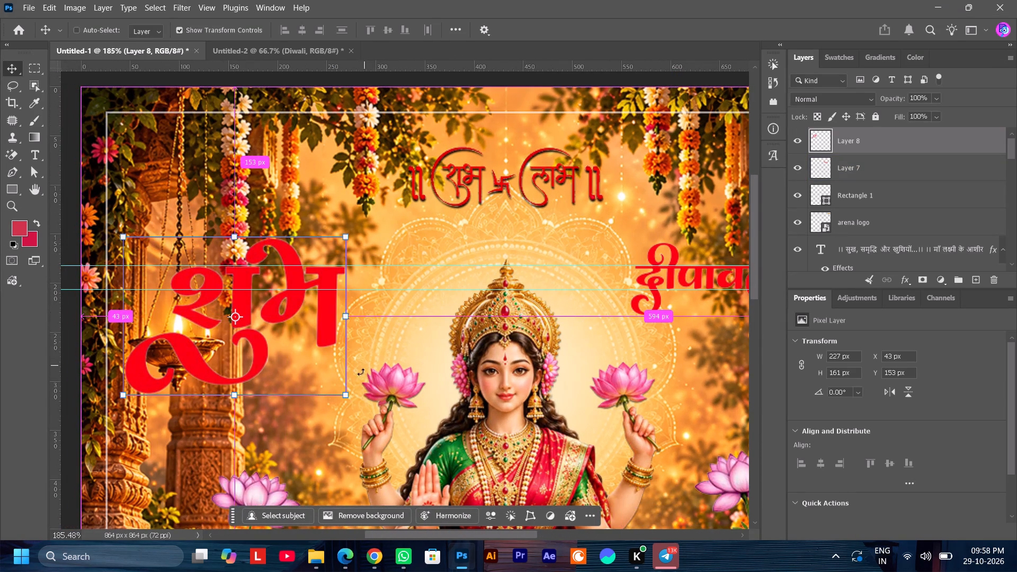
{"action": "left_click_drag", "start_coordinate": [347, 396], "coordinate": [221, 311], "text": "shift"}
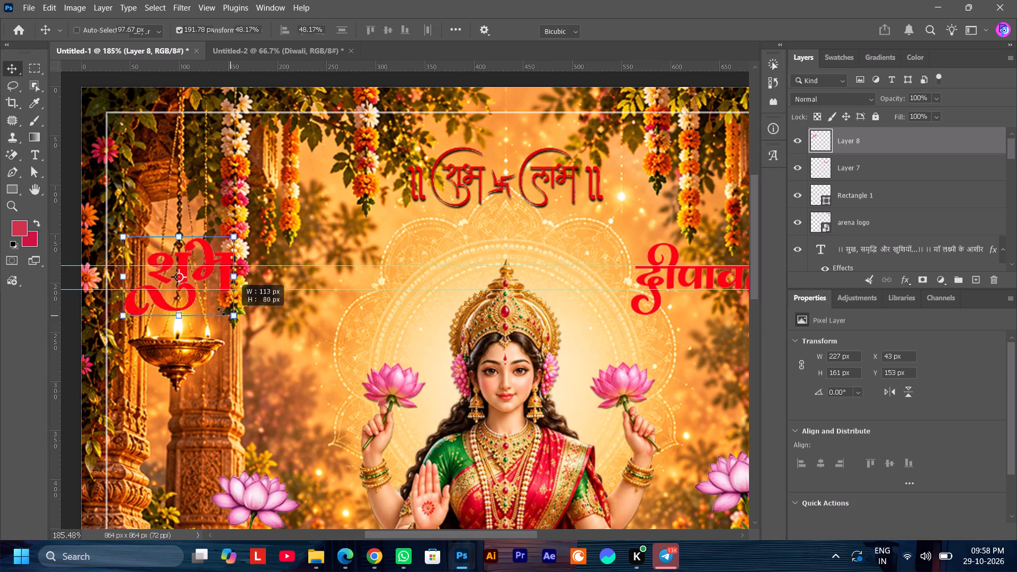
{"action": "left_click_drag", "start_coordinate": [221, 311], "coordinate": [199, 301], "text": "shift"}
{"action": "left_click_drag", "start_coordinate": [182, 274], "coordinate": [313, 292]}
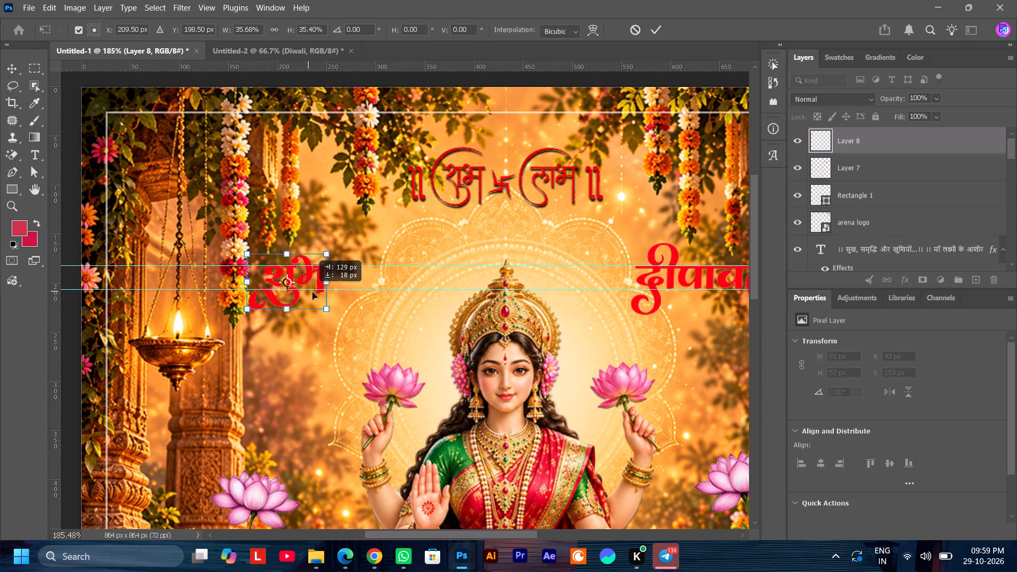
{"action": "left_click_drag", "start_coordinate": [313, 292], "coordinate": [325, 294]}
Nudge शुभ up 2 px so the top of its headline meets the upper guide.
{"action": "scroll", "coordinate": [315, 271], "scroll_direction": "up", "scroll_amount": 11, "text": "alt"}
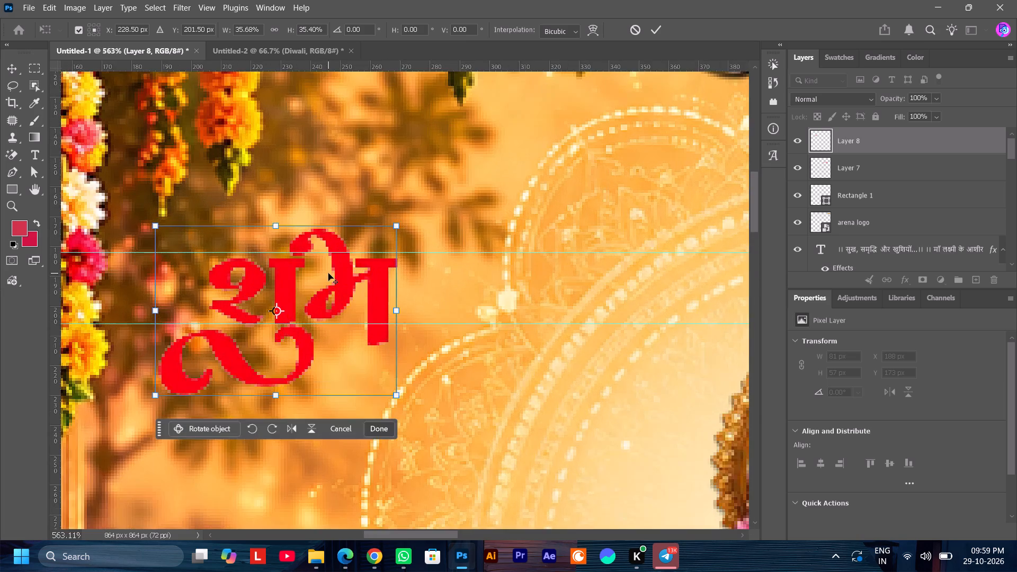
{"action": "scroll", "coordinate": [328, 273], "scroll_direction": "up", "scroll_amount": 6, "text": "alt"}
{"action": "scroll", "coordinate": [371, 274], "scroll_direction": "up", "scroll_amount": 3, "text": "alt"}
{"action": "key", "text": "Up"}
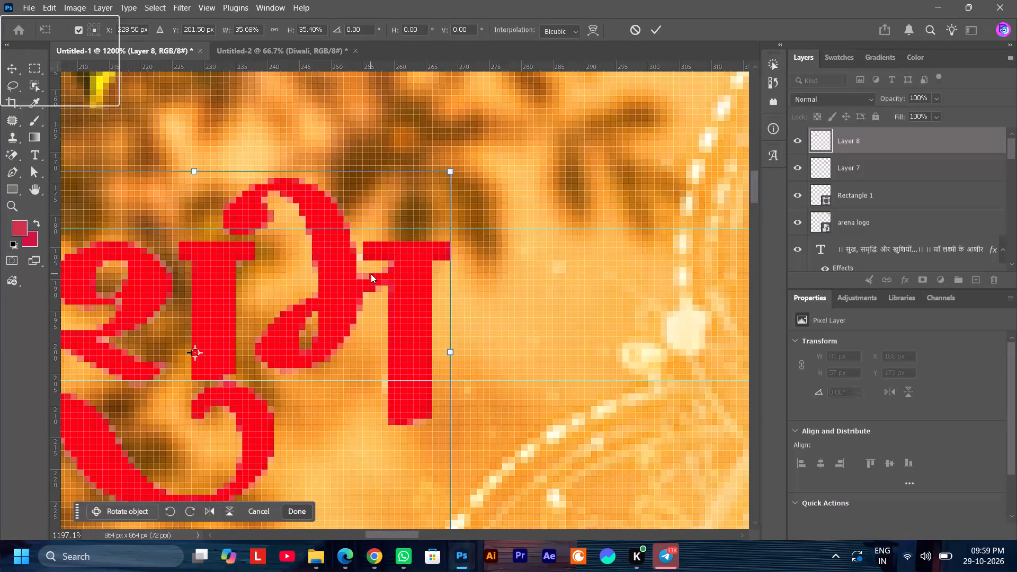
{"action": "key", "text": "Up"}
{"action": "left_click", "coordinate": [553, 264]}
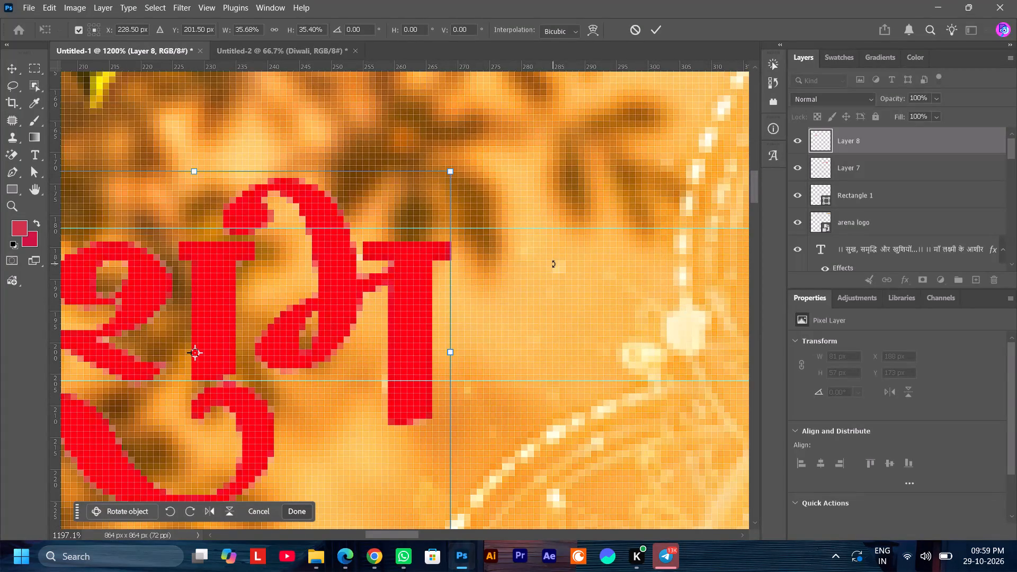
{"action": "key", "text": "Up"}
{"action": "key", "text": "Up"}
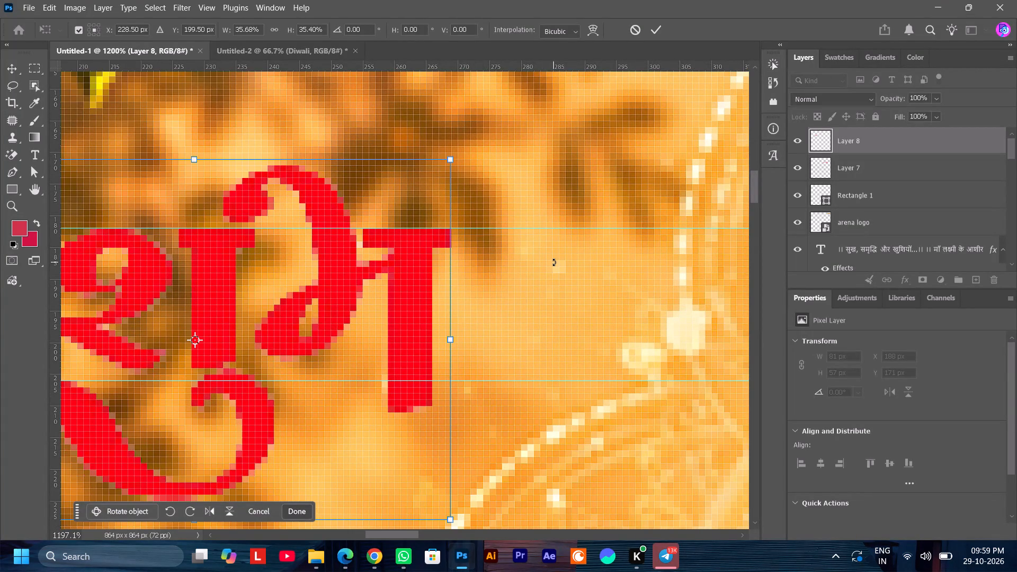
Scale शुभ up proportionally to about 87 × 61 px and nudge it up 1 px so its headline meets the upper guide.
{"action": "scroll", "coordinate": [510, 382], "scroll_direction": "down", "scroll_amount": 8}
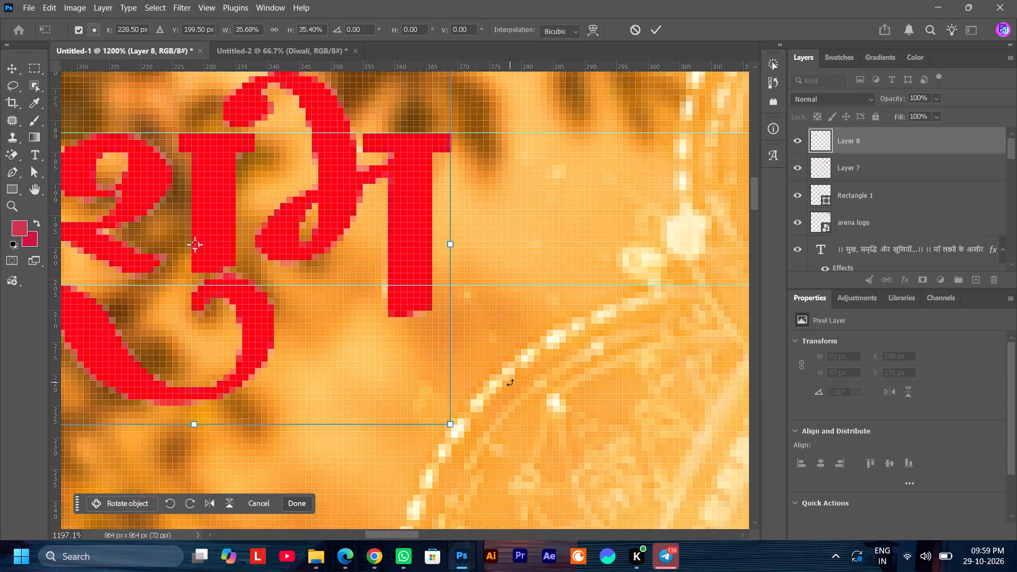
{"action": "scroll", "coordinate": [510, 382], "scroll_direction": "down", "scroll_amount": 6}
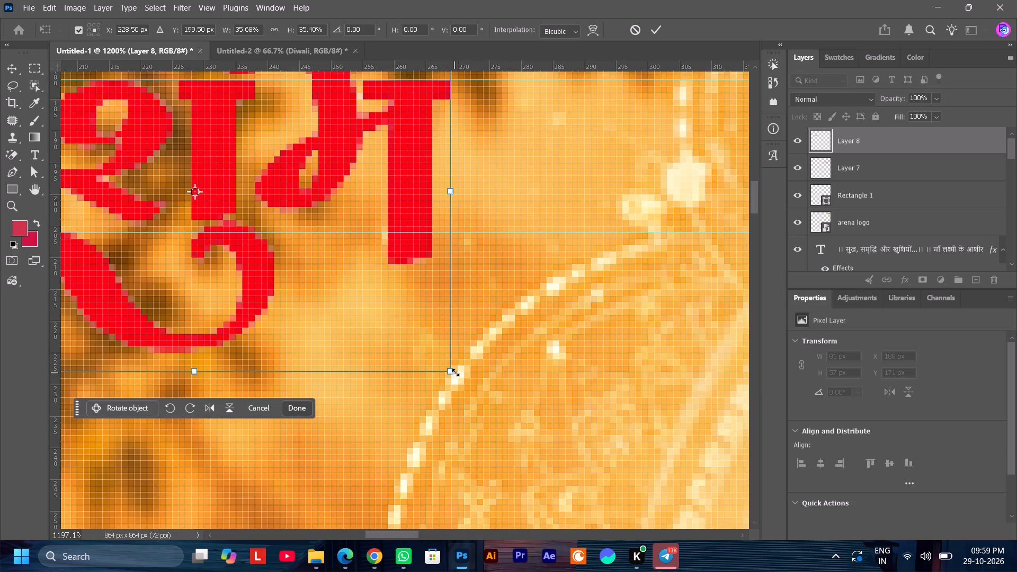
{"action": "left_click_drag", "start_coordinate": [453, 373], "coordinate": [474, 396], "text": "shift"}
{"action": "left_click_drag", "start_coordinate": [474, 396], "coordinate": [486, 413], "text": "shift"}
{"action": "left_click_drag", "start_coordinate": [452, 373], "coordinate": [456, 378], "text": "shift"}
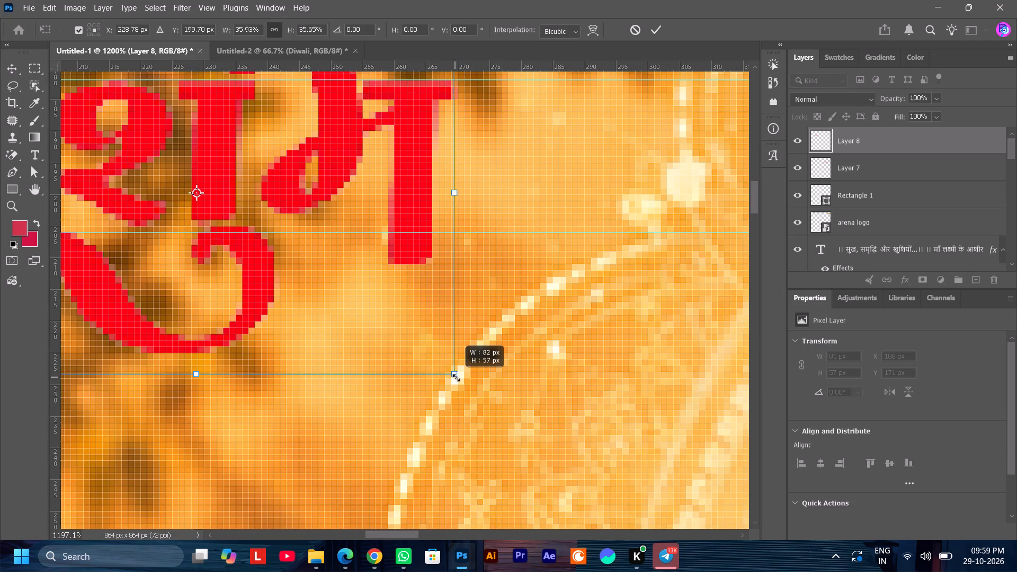
{"action": "left_click_drag", "start_coordinate": [456, 378], "coordinate": [468, 393], "text": "shift"}
{"action": "scroll", "coordinate": [478, 376], "scroll_direction": "down", "scroll_amount": 5, "text": "alt"}
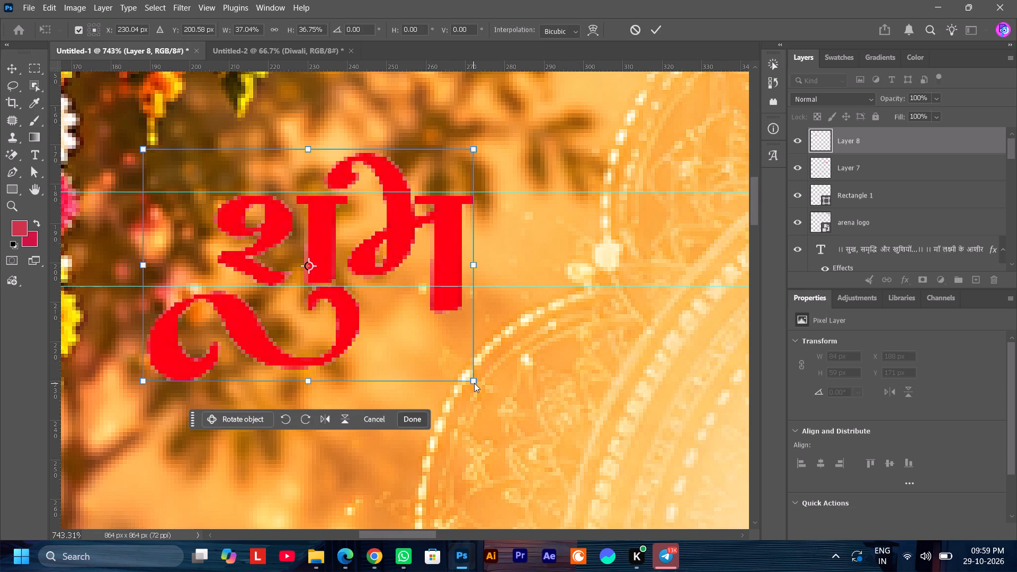
{"action": "left_click", "coordinate": [475, 383]}
{"action": "left_click_drag", "start_coordinate": [475, 383], "coordinate": [481, 389], "text": "shift"}
{"action": "left_click_drag", "start_coordinate": [475, 383], "coordinate": [480, 389], "text": "shift"}
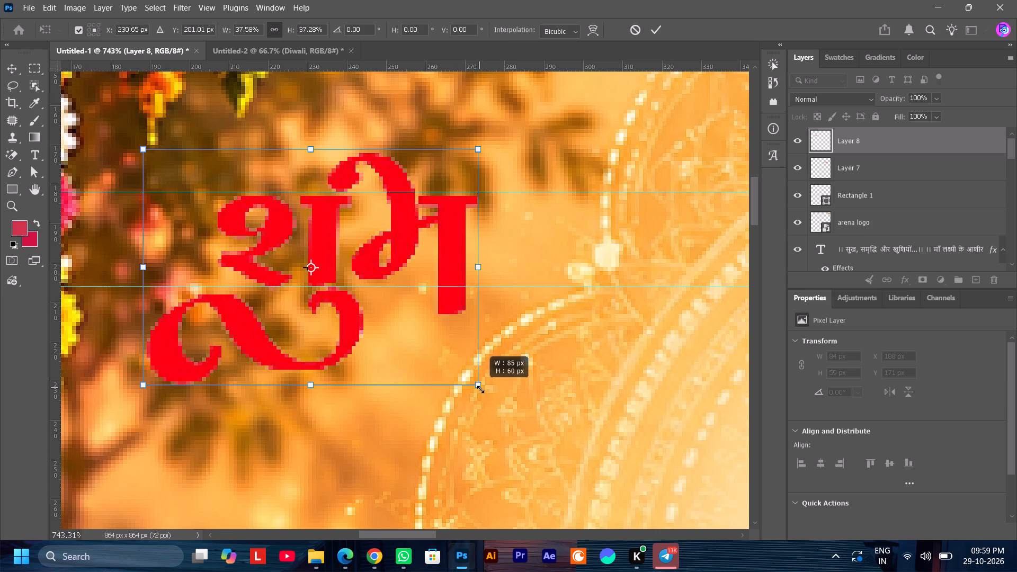
{"action": "left_click_drag", "start_coordinate": [480, 389], "coordinate": [487, 398], "text": "shift"}
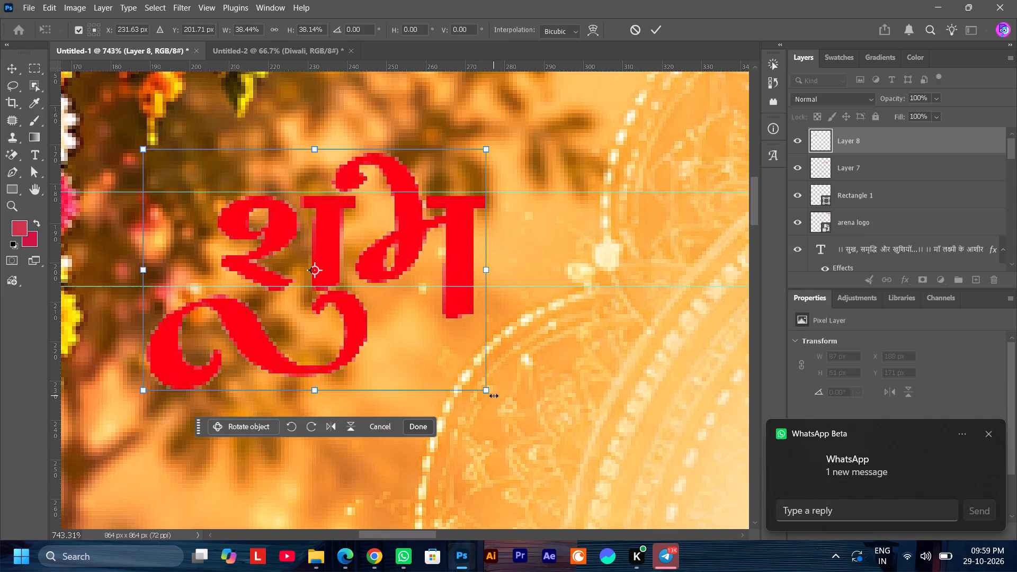
{"action": "key", "text": "Up"}
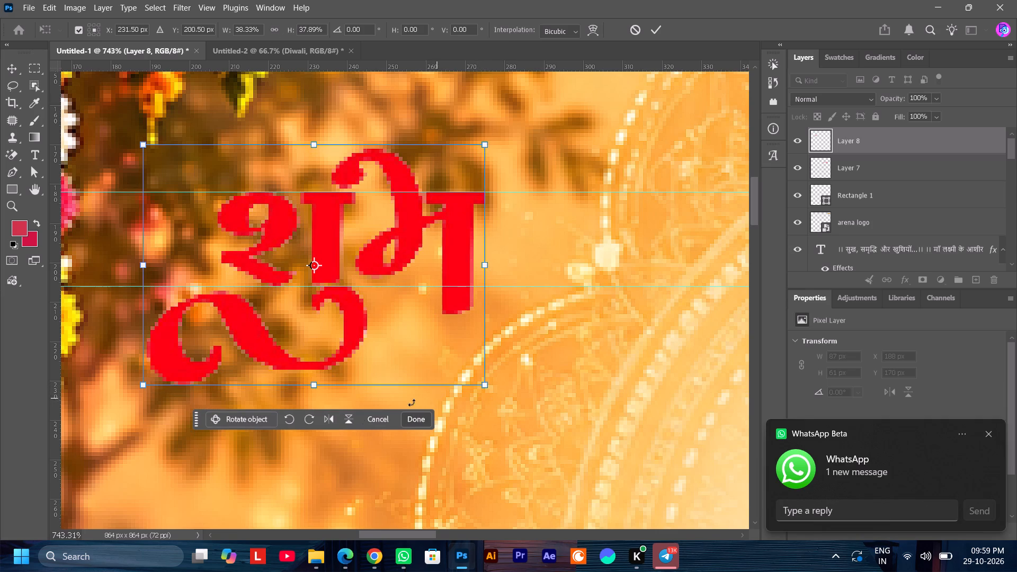
Shift शुभ 24 px to the right, closer to Lakshmi's crown, and apply the transform.
{"action": "scroll", "coordinate": [351, 414], "scroll_direction": "down", "scroll_amount": 6, "text": "alt"}
{"action": "scroll", "coordinate": [523, 406], "scroll_direction": "down", "scroll_amount": 7, "text": "alt"}
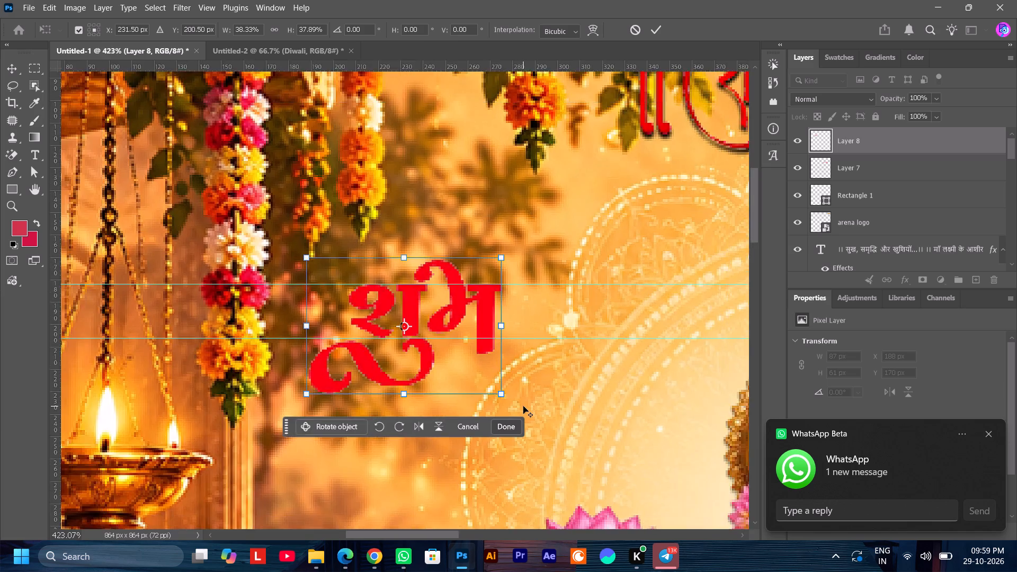
{"action": "scroll", "coordinate": [523, 406], "scroll_direction": "down", "scroll_amount": 8, "text": "alt"}
{"action": "scroll", "coordinate": [523, 406], "scroll_direction": "down", "scroll_amount": 6, "text": "ctrl"}
{"action": "left_click", "coordinate": [579, 406]}
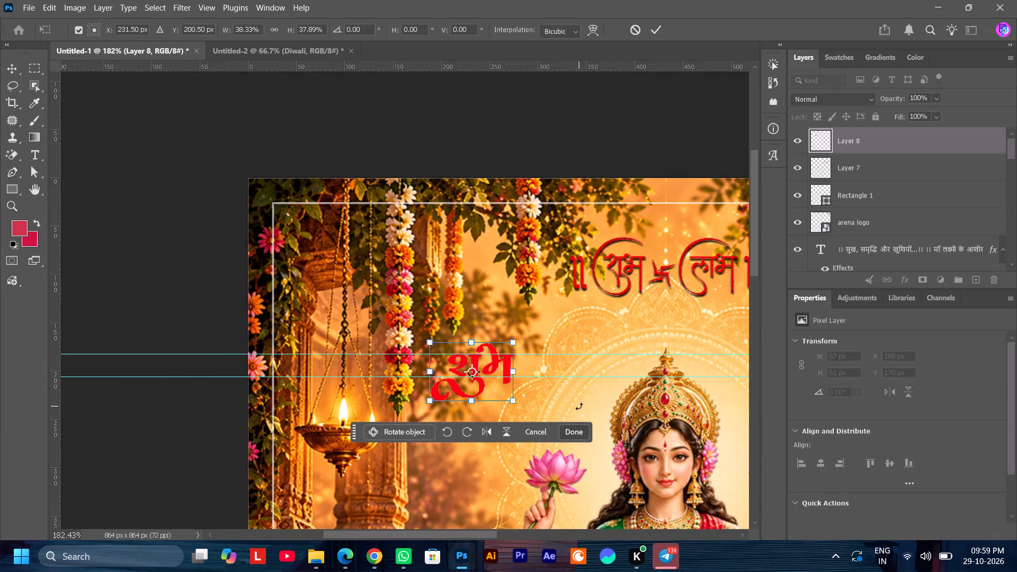
{"action": "scroll", "coordinate": [579, 406], "scroll_direction": "down", "scroll_amount": 18, "text": "ctrl"}
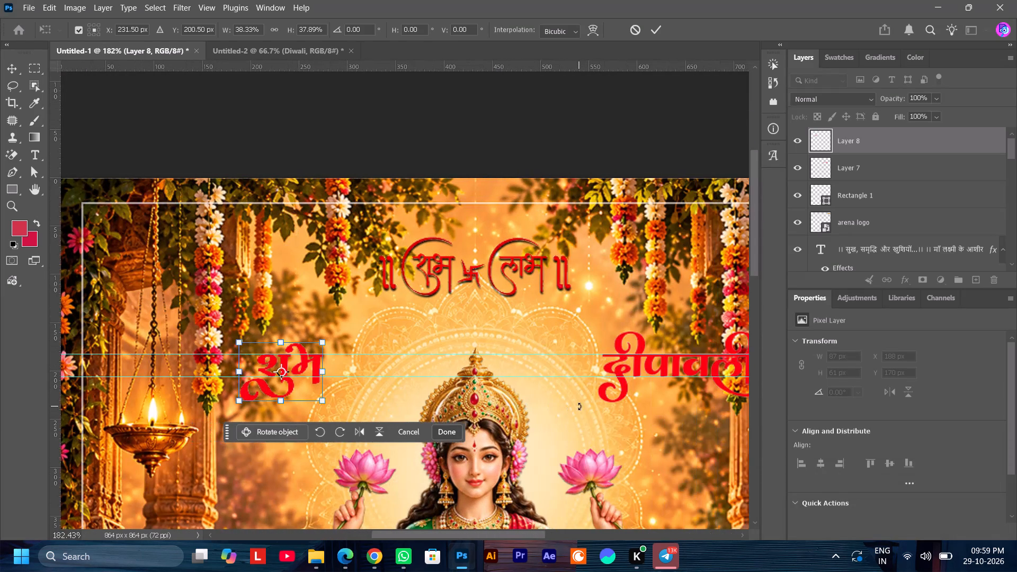
{"action": "scroll", "coordinate": [579, 406], "scroll_direction": "down", "scroll_amount": 5, "text": "ctrl"}
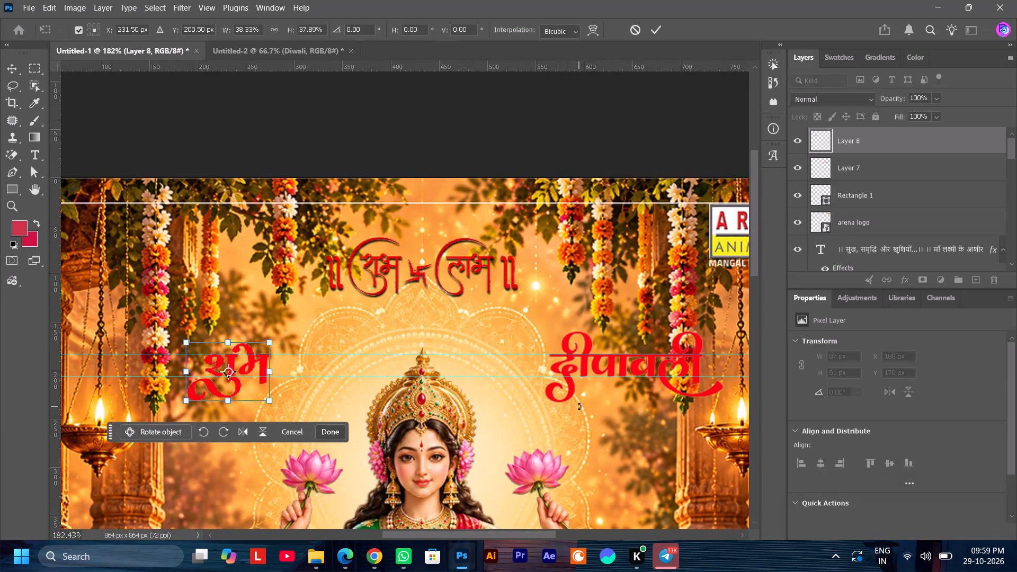
{"action": "scroll", "coordinate": [579, 406], "scroll_direction": "down", "scroll_amount": 5, "text": "ctrl"}
{"action": "key", "text": "Right"}
{"action": "key", "text": "Right"}
{"action": "key", "text": "Right"}
{"action": "key", "text": "Right"}
{"action": "key", "text": "Right"}
{"action": "key", "text": "Right"}
{"action": "key", "text": "Right"}
{"action": "key", "text": "Right"}
{"action": "key", "text": "Right"}
{"action": "key", "text": "Right"}
{"action": "key", "text": "Right"}
{"action": "key", "text": "Right"}
{"action": "key", "text": "Right"}
{"action": "key", "text": "Right"}
{"action": "key", "text": "Right"}
{"action": "key", "text": "Right"}
{"action": "key", "text": "Right"}
{"action": "key", "text": "Right"}
{"action": "key", "text": "Right"}
{"action": "key", "text": "Right"}
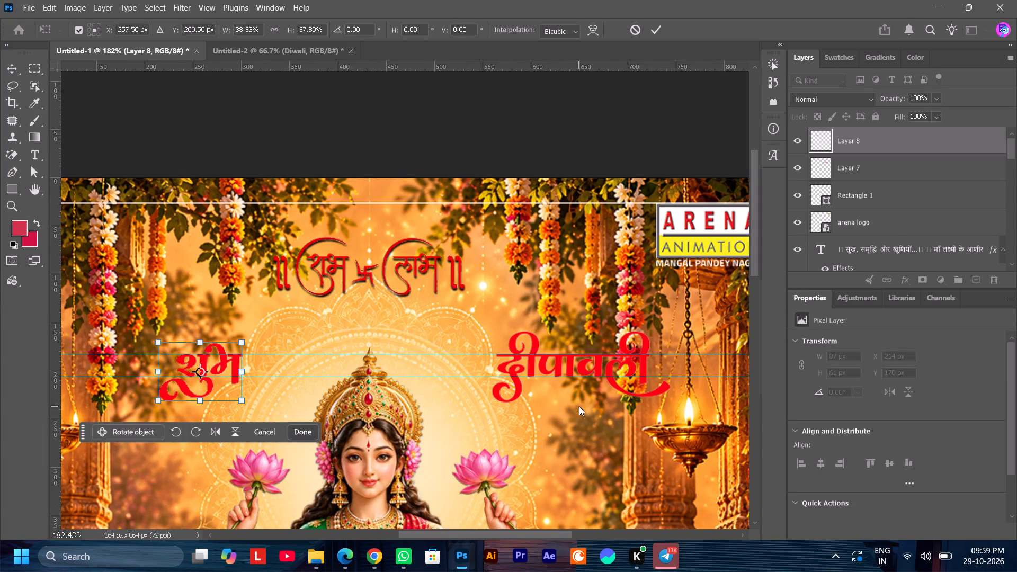
{"action": "key", "text": "Left"}
{"action": "key", "text": "Left"}
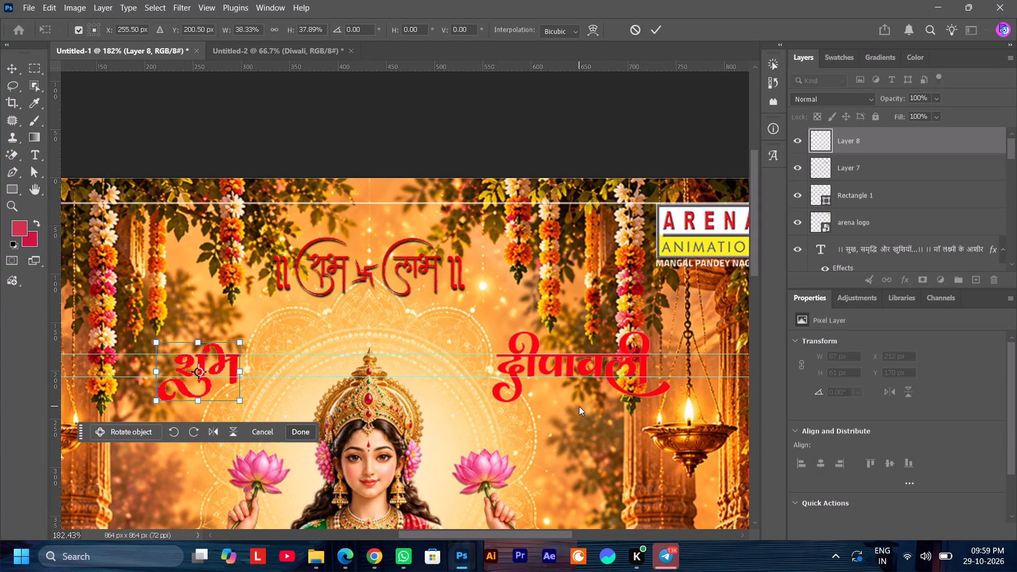
{"action": "left_click", "coordinate": [304, 433]}
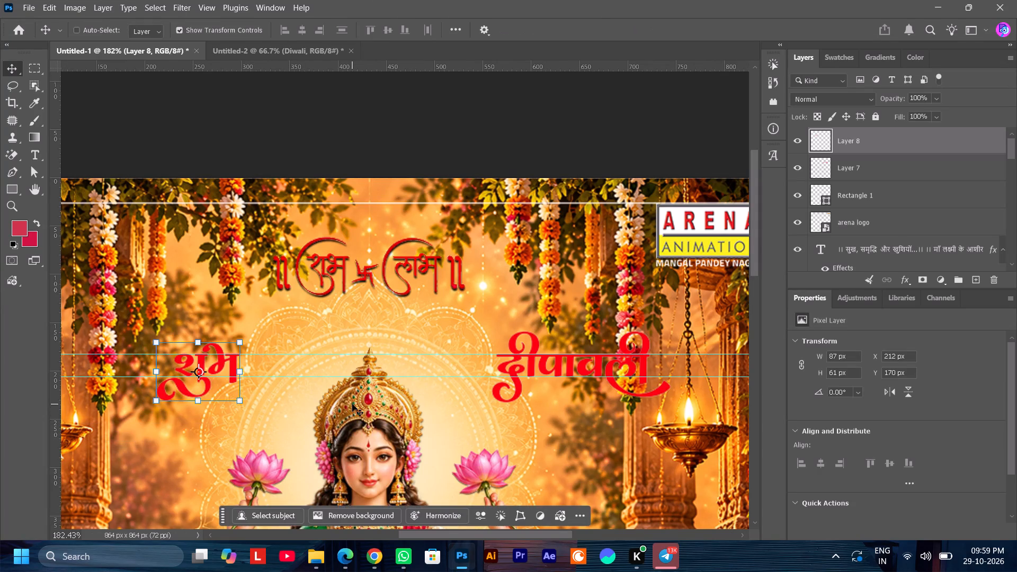
{"action": "scroll", "coordinate": [390, 383], "scroll_direction": "down", "scroll_amount": 7, "text": "alt"}
{"action": "scroll", "coordinate": [390, 383], "scroll_direction": "down", "scroll_amount": 5}
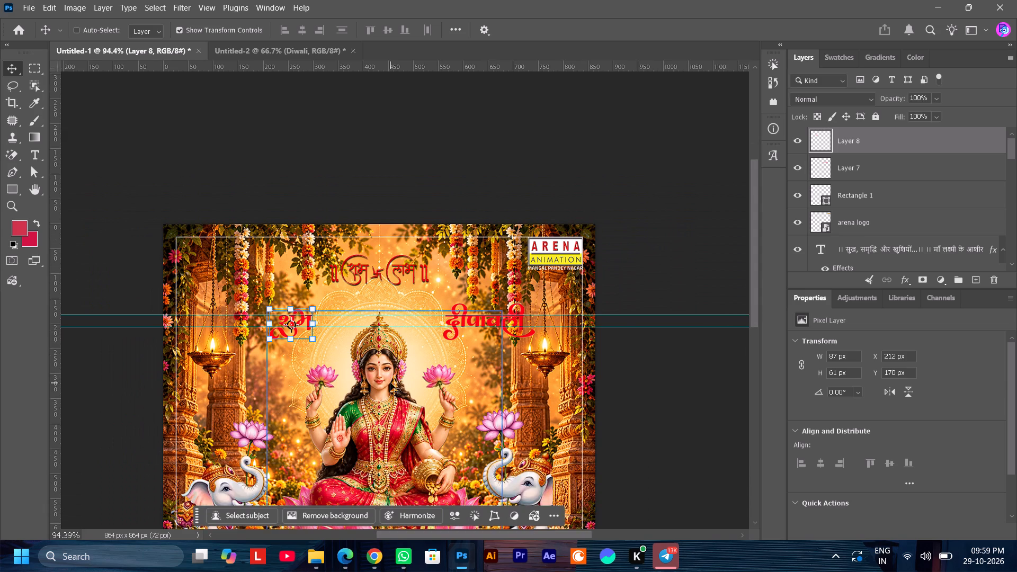
Remove both horizontal alignment guides running across शुभ and दीपावली.
{"action": "scroll", "coordinate": [390, 383], "scroll_direction": "down", "scroll_amount": 15}
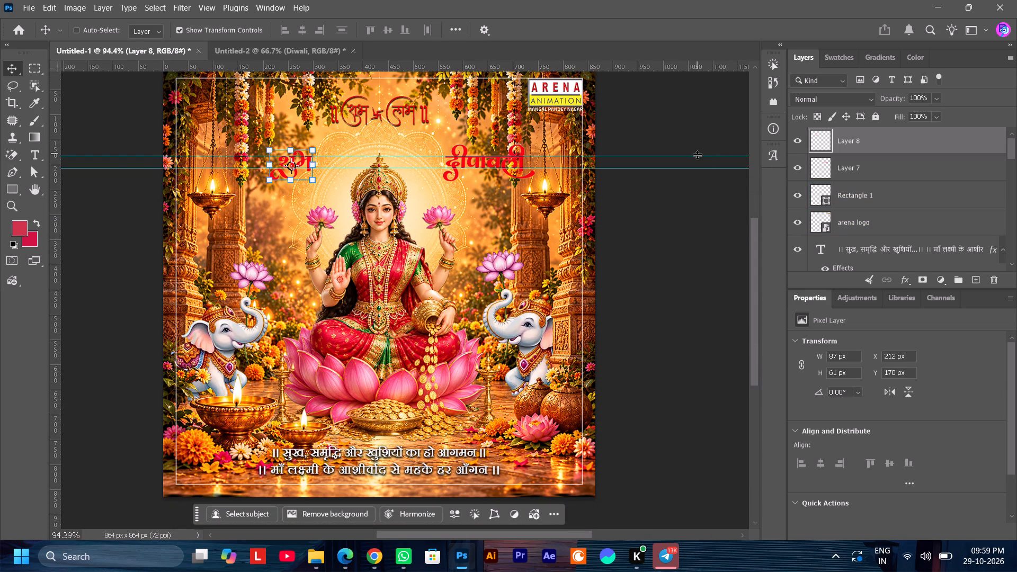
{"action": "left_click_drag", "start_coordinate": [698, 156], "coordinate": [705, 0]}
{"action": "left_click_drag", "start_coordinate": [708, 169], "coordinate": [700, 0]}
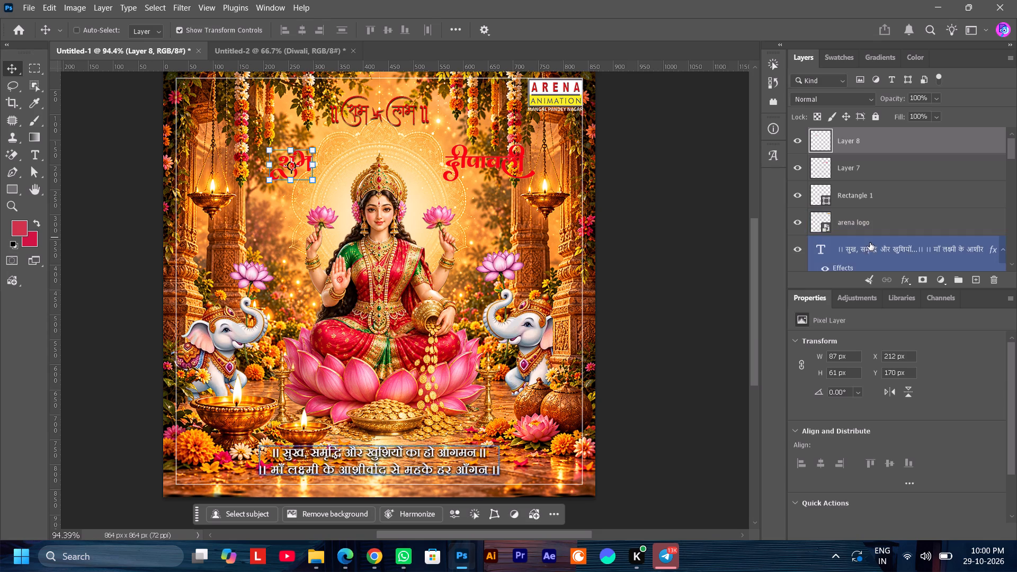
Select the दीपावली layer and sample the dark red at the lower curve of लाभ in the शुभ लाभ heading as the foreground colour.
{"action": "left_click", "coordinate": [873, 220]}
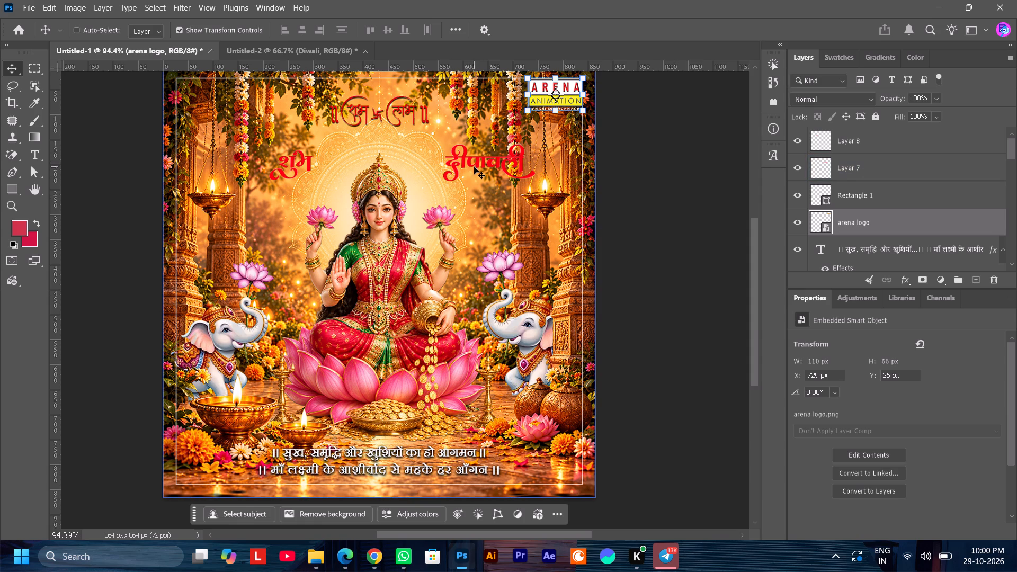
{"action": "left_click", "coordinate": [869, 164]}
{"action": "left_click", "coordinate": [861, 190]}
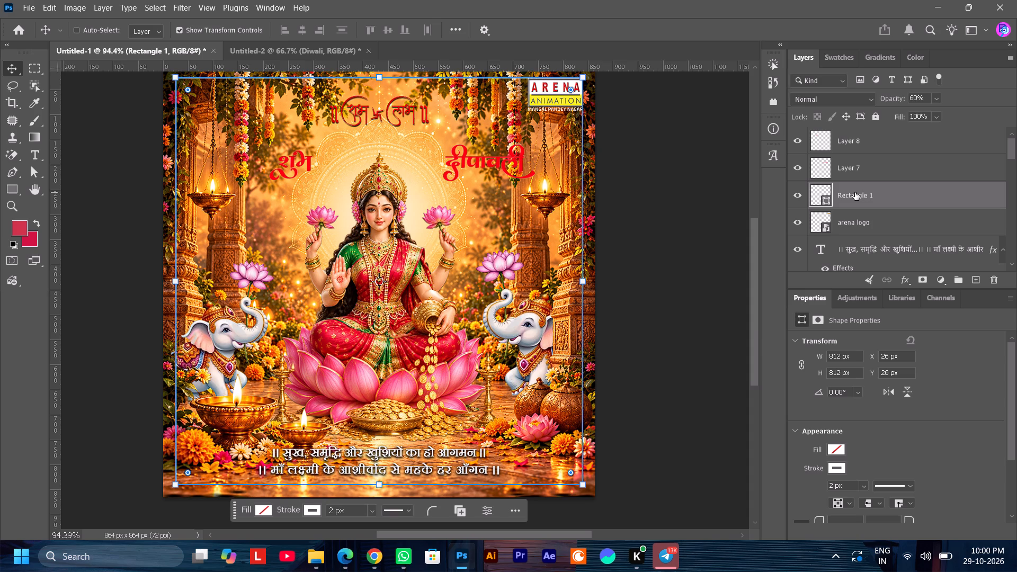
{"action": "left_click", "coordinate": [884, 169]}
{"action": "left_click", "coordinate": [836, 48]}
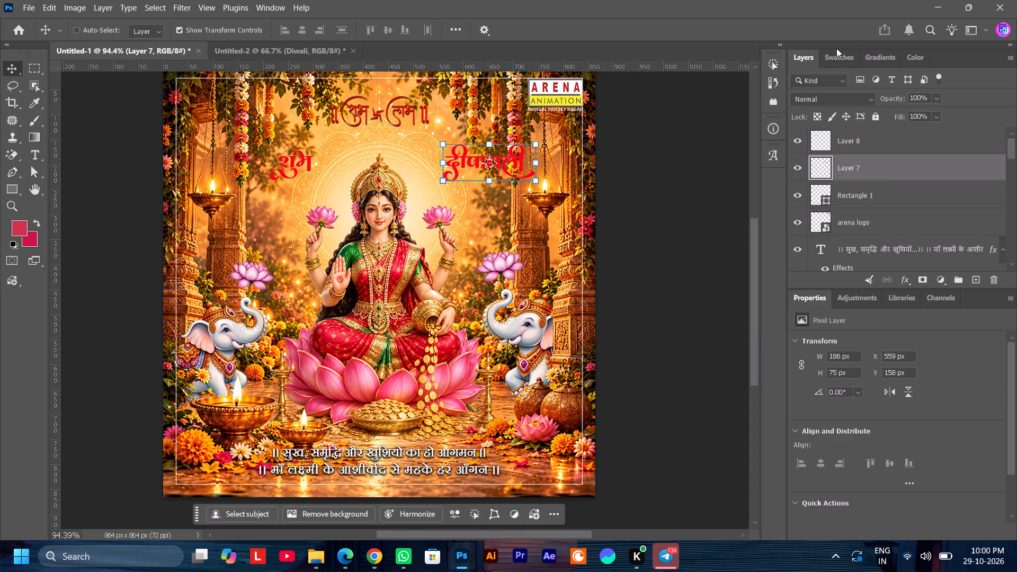
{"action": "left_click", "coordinate": [840, 51]}
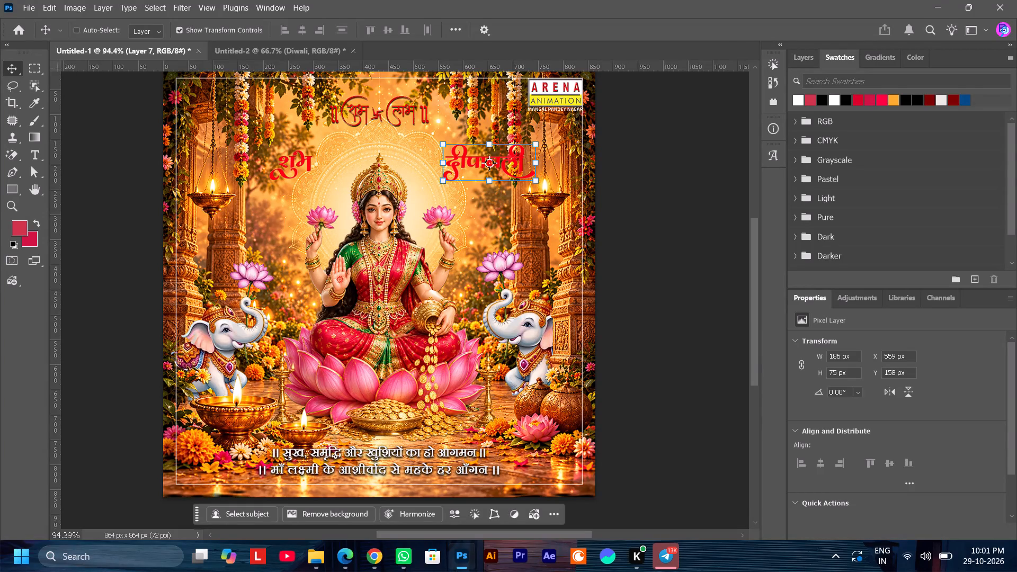
{"action": "scroll", "coordinate": [390, 104], "scroll_direction": "up", "scroll_amount": 14, "text": "alt"}
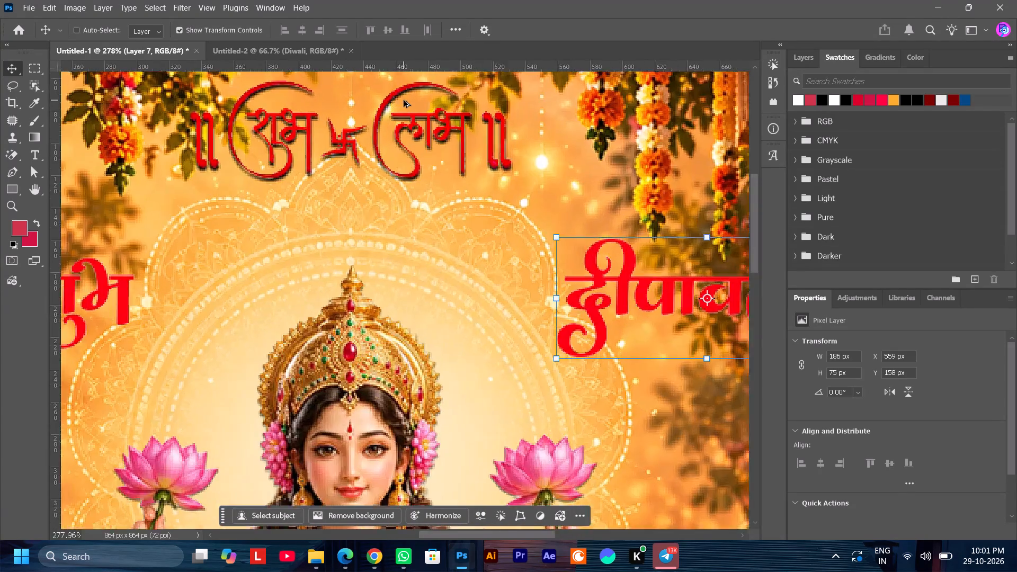
{"action": "scroll", "coordinate": [404, 100], "scroll_direction": "up", "scroll_amount": 12, "text": "alt"}
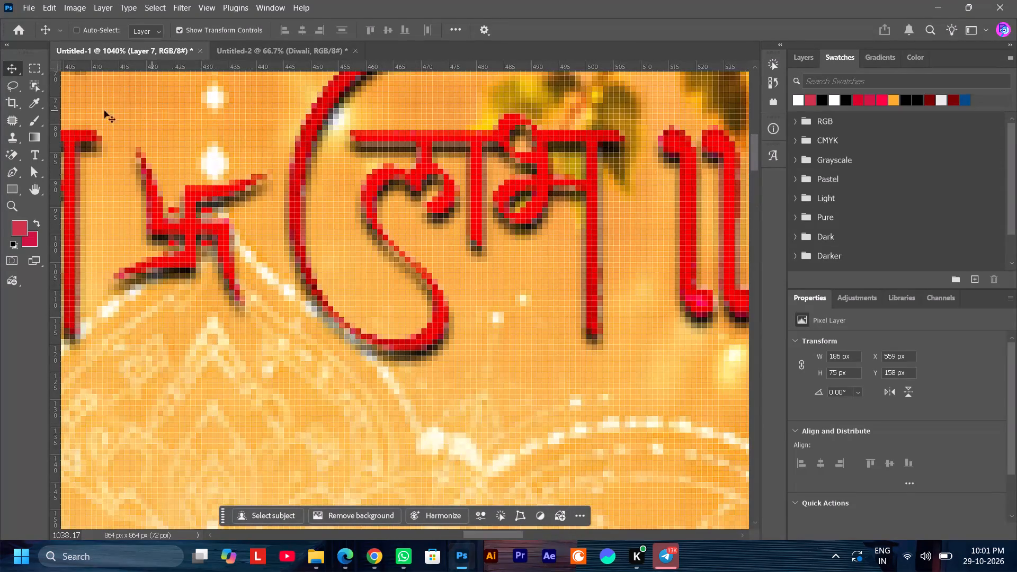
{"action": "left_click", "coordinate": [30, 104]}
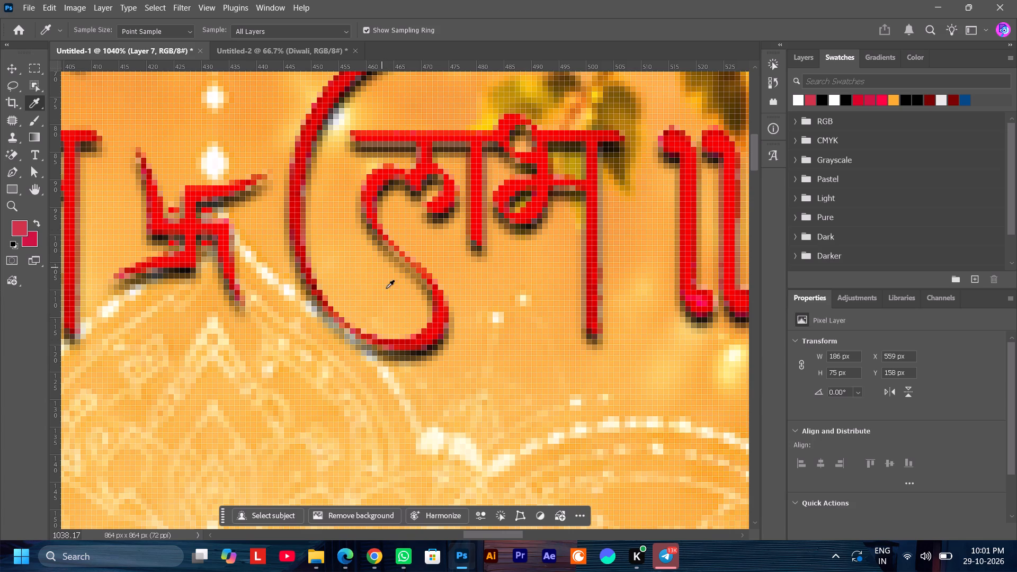
{"action": "left_click", "coordinate": [418, 347]}
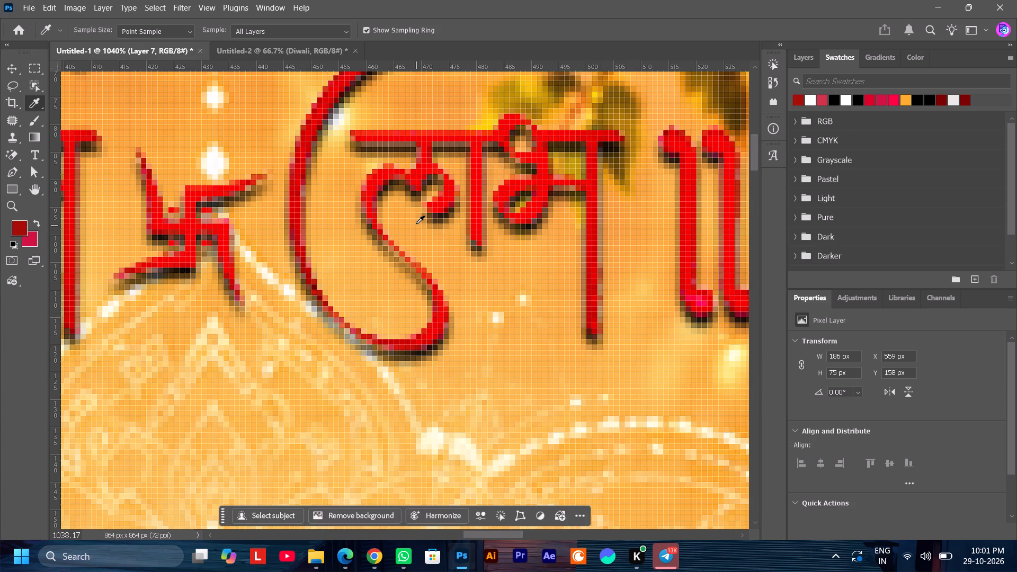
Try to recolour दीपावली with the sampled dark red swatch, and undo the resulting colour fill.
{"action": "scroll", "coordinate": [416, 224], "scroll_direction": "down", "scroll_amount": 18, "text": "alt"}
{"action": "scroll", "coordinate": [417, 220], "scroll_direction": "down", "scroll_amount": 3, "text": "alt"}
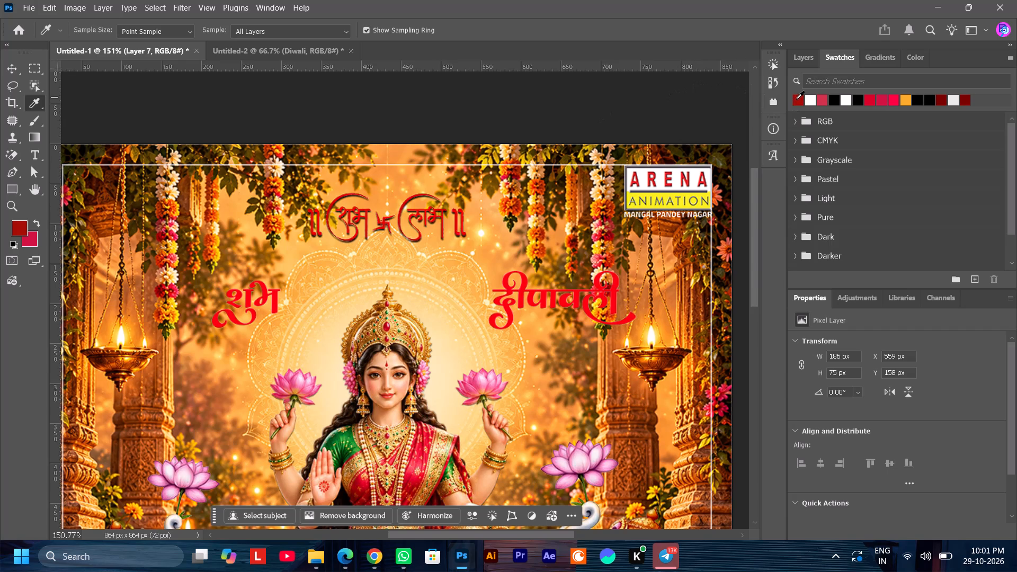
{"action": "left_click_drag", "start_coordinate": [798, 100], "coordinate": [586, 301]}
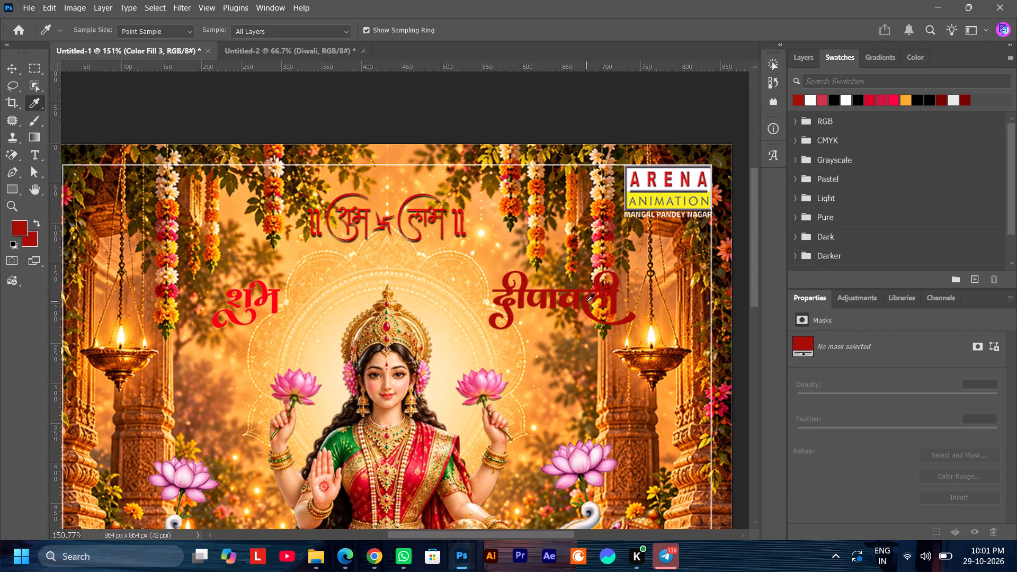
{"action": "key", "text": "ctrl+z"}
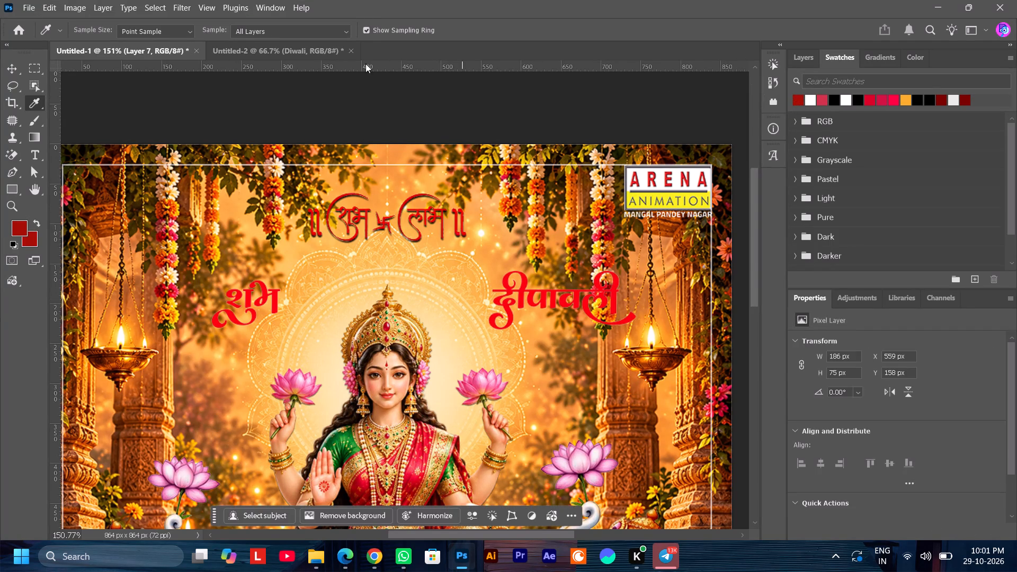
Give दीपावली a Bevel & Emboss effect in Emboss style with depth 136%, size 2 px and white highlight opacity 63%.
{"action": "left_click", "coordinate": [12, 68]}
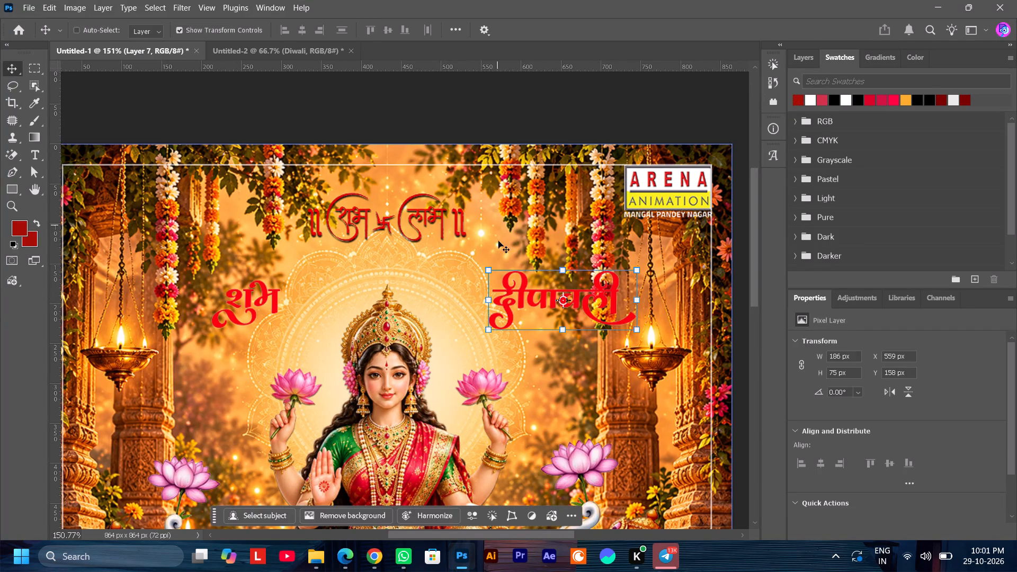
{"action": "scroll", "coordinate": [501, 242], "scroll_direction": "down", "scroll_amount": 8}
{"action": "left_click", "coordinate": [808, 59]}
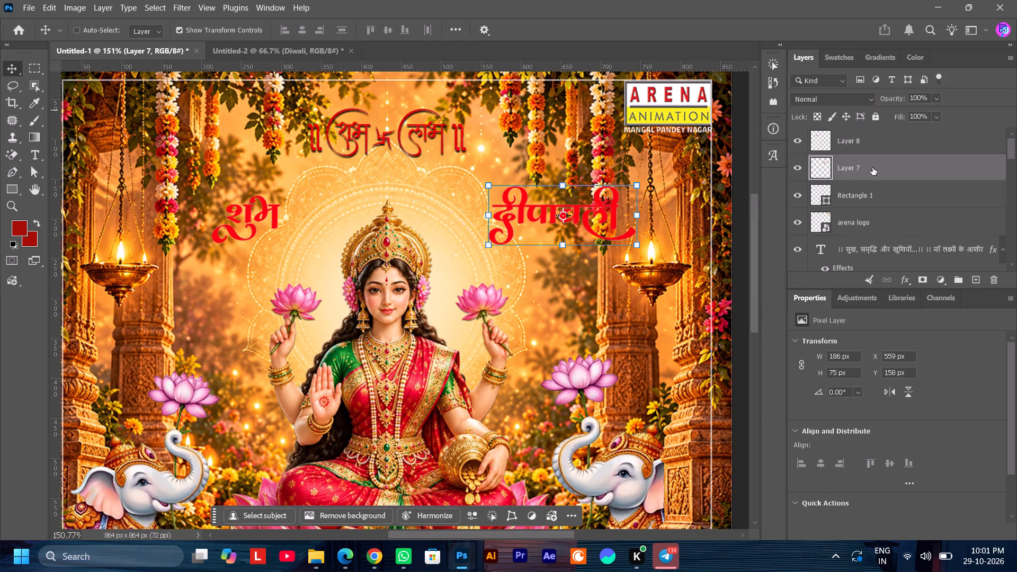
{"action": "double_click", "coordinate": [879, 167]}
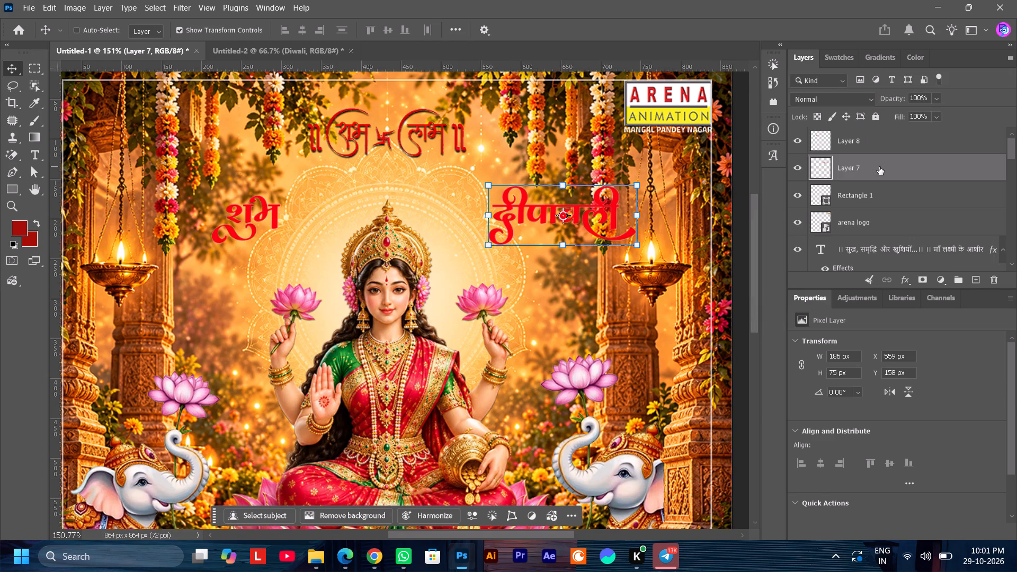
{"action": "left_click", "coordinate": [996, 70]}
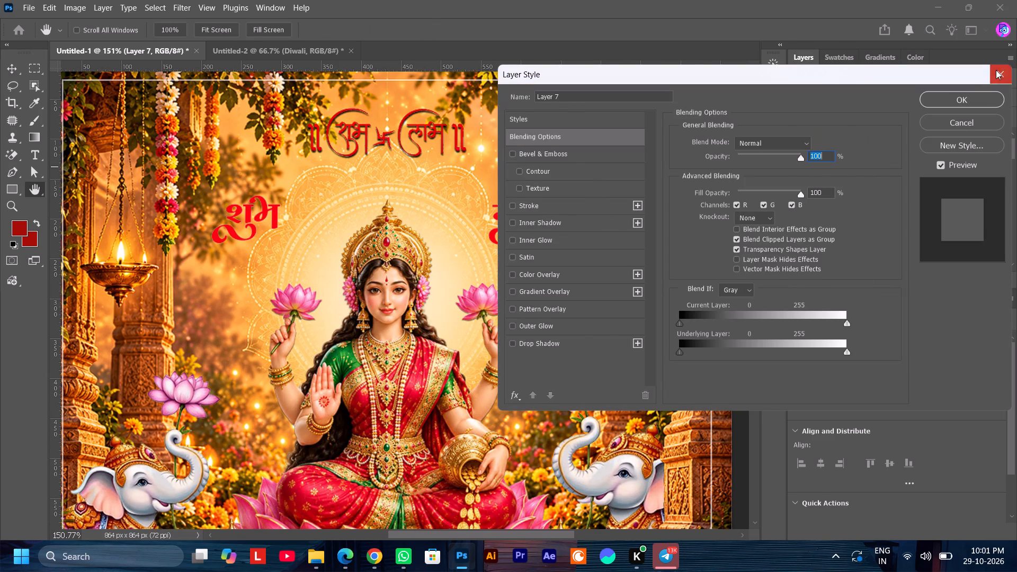
{"action": "scroll", "coordinate": [642, 241], "scroll_direction": "down", "scroll_amount": 20, "text": "ctrl"}
{"action": "scroll", "coordinate": [642, 241], "scroll_direction": "down", "scroll_amount": 1, "text": "ctrl"}
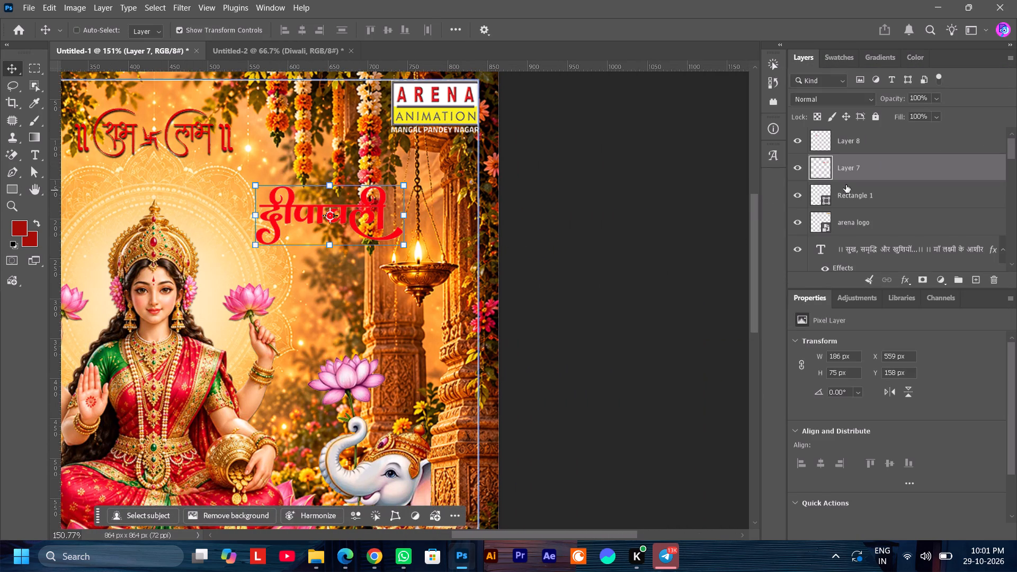
{"action": "double_click", "coordinate": [886, 166]}
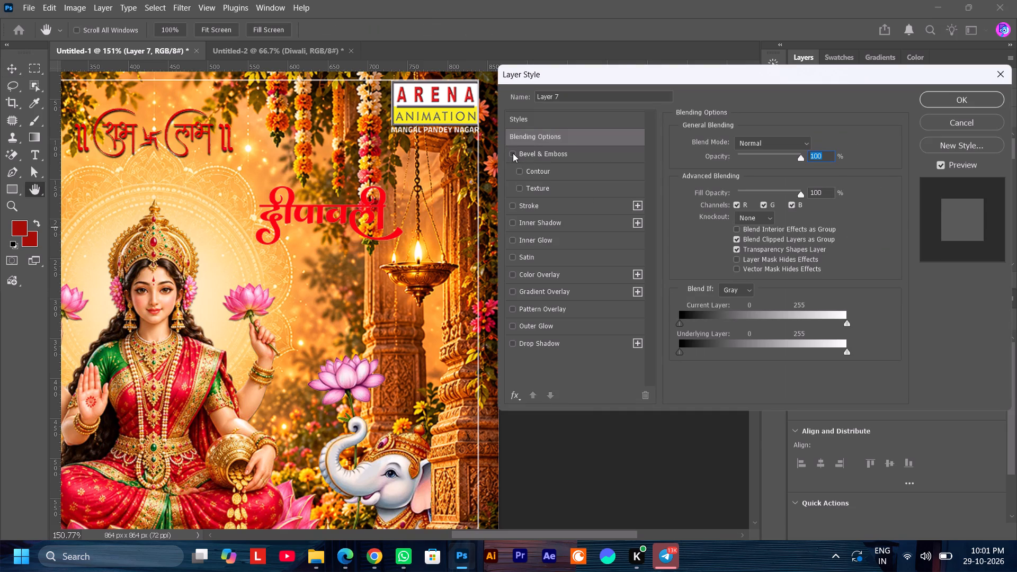
{"action": "left_click", "coordinate": [513, 153]}
{"action": "left_click", "coordinate": [530, 153]}
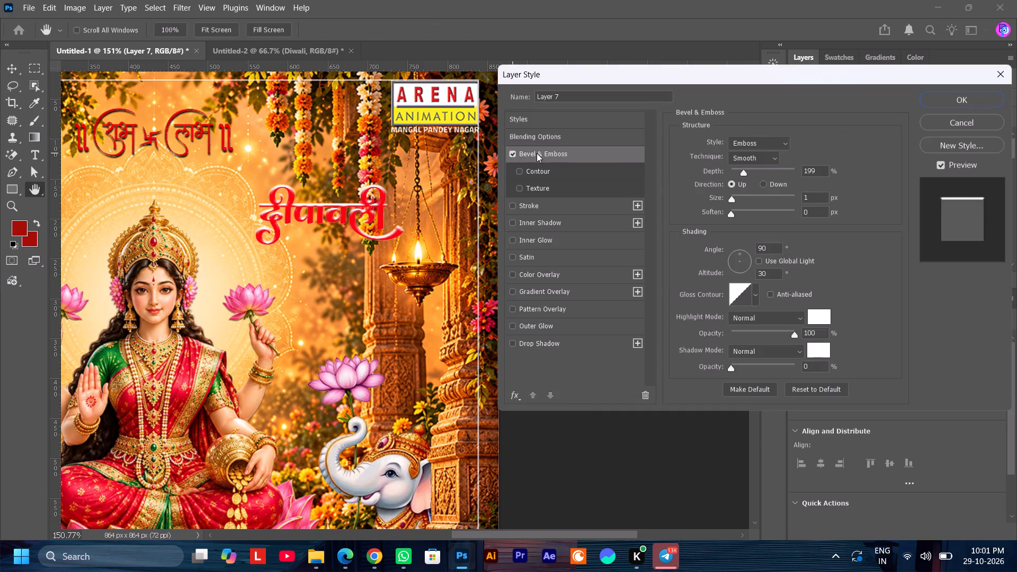
{"action": "left_click_drag", "start_coordinate": [745, 174], "coordinate": [741, 174]}
{"action": "left_click_drag", "start_coordinate": [741, 174], "coordinate": [740, 175]}
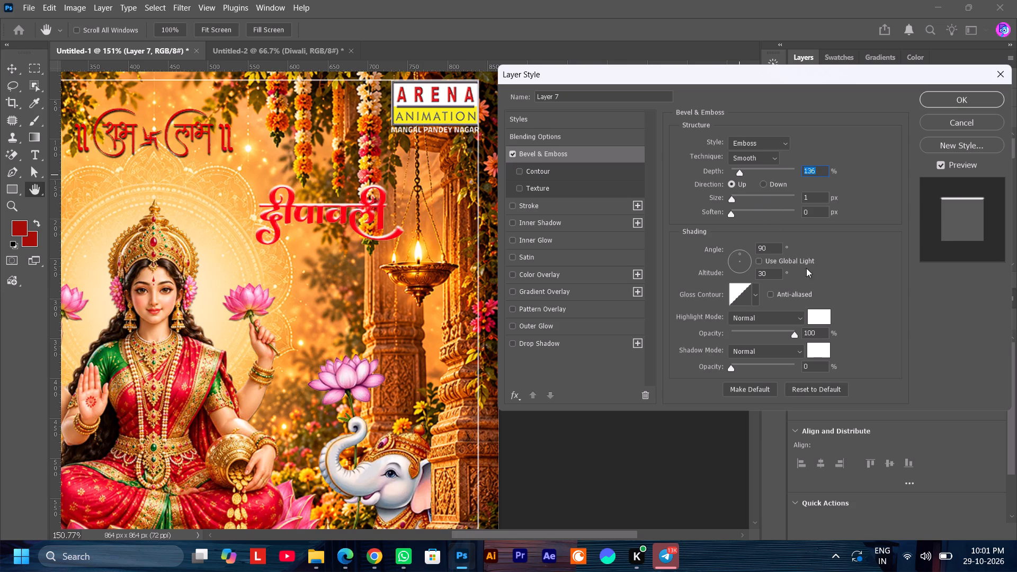
{"action": "left_click_drag", "start_coordinate": [795, 333], "coordinate": [775, 339]}
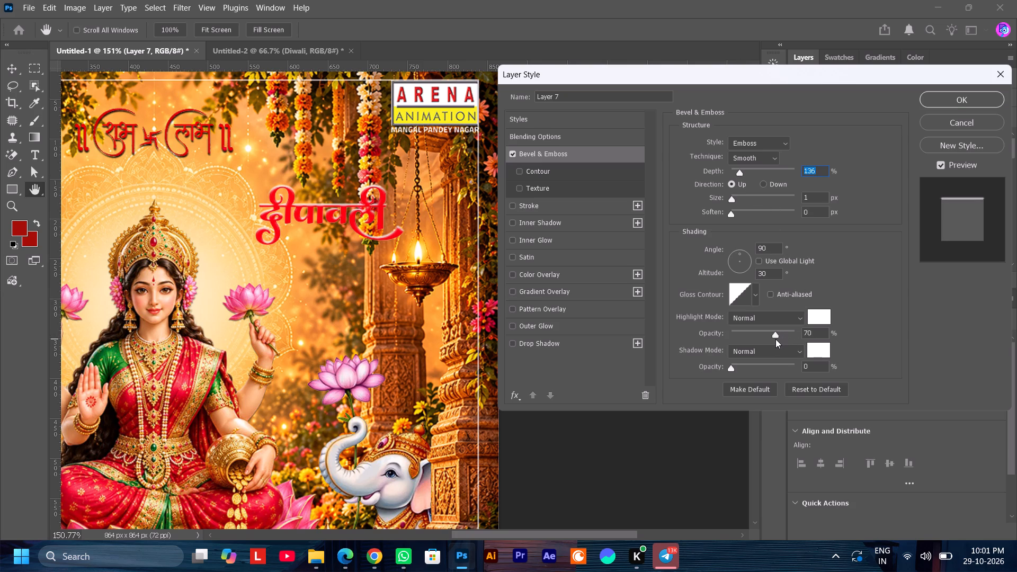
{"action": "left_click_drag", "start_coordinate": [775, 339], "coordinate": [779, 339]}
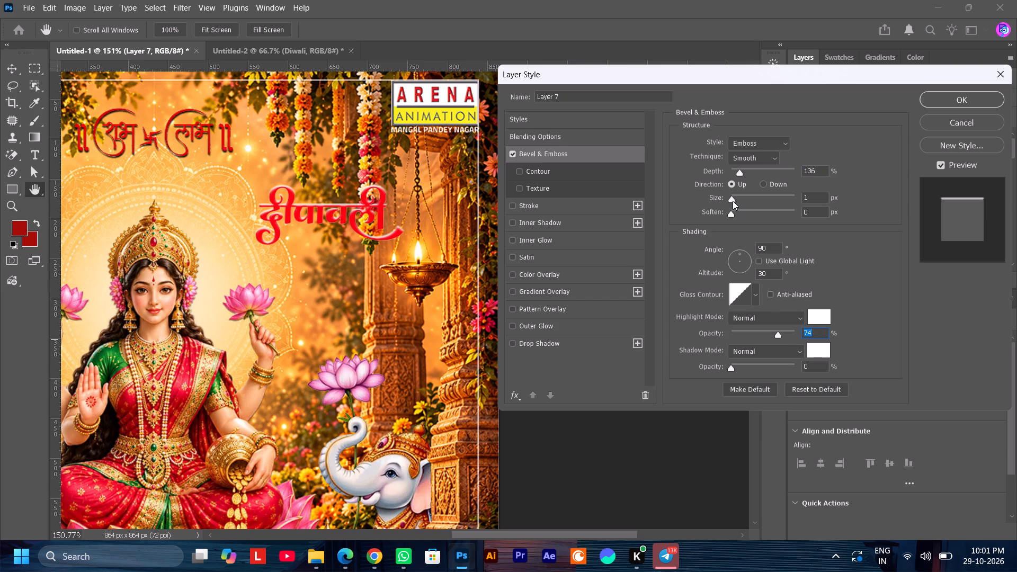
{"action": "left_click", "coordinate": [733, 201]}
{"action": "left_click_drag", "start_coordinate": [777, 335], "coordinate": [771, 339]}
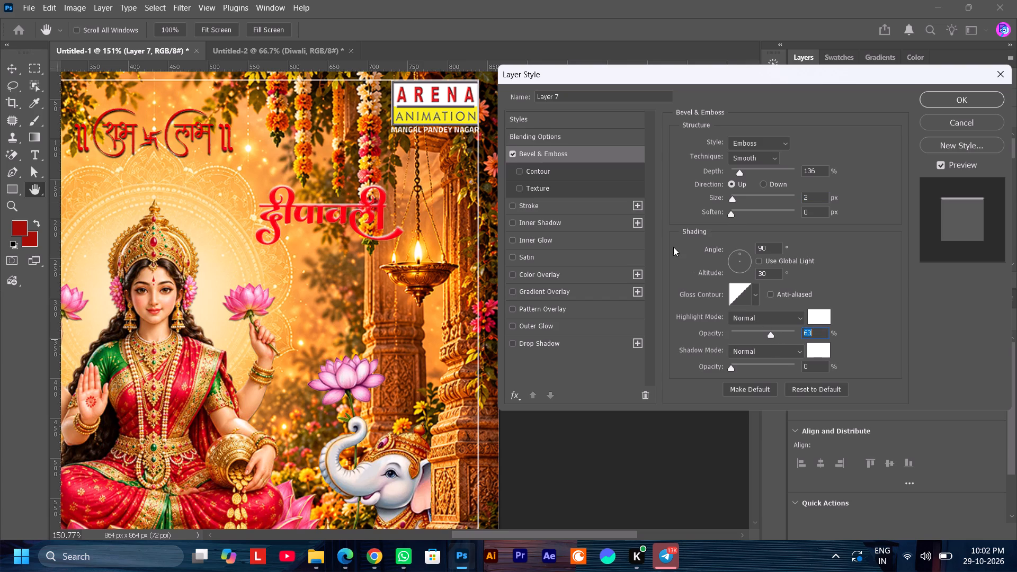
Add a black drop shadow to दीपावली with 80% opacity, 3 px distance, 6% spread and 8 px size, and apply the layer style.
{"action": "left_click", "coordinate": [513, 344]}
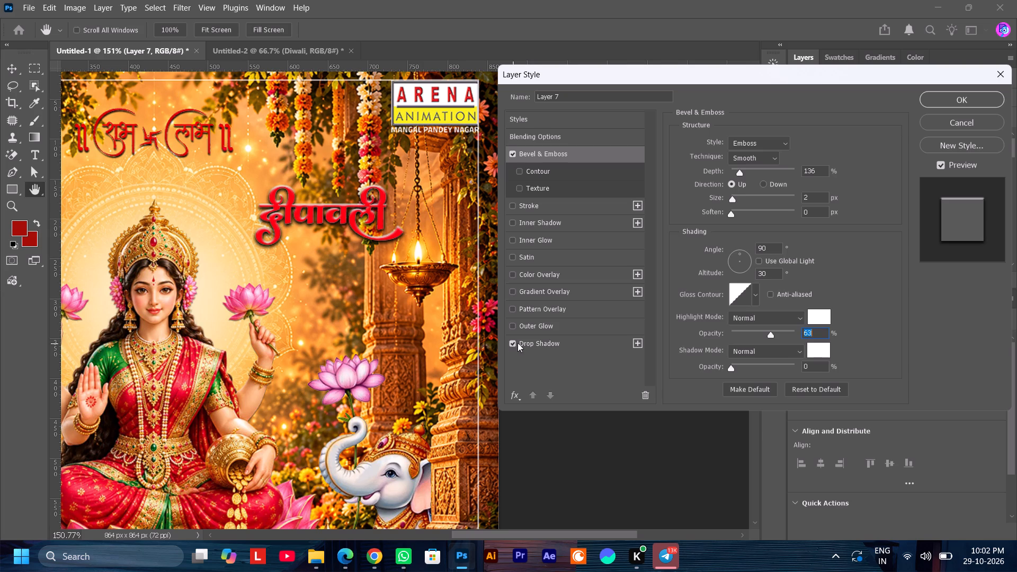
{"action": "left_click", "coordinate": [534, 344]}
{"action": "left_click_drag", "start_coordinate": [741, 219], "coordinate": [739, 219]}
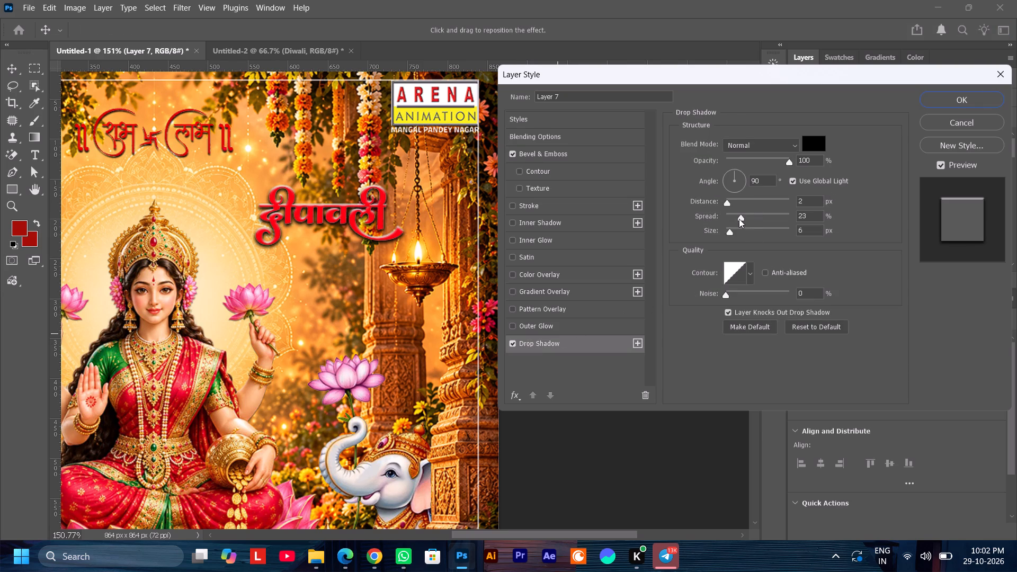
{"action": "left_click_drag", "start_coordinate": [739, 219], "coordinate": [728, 220]}
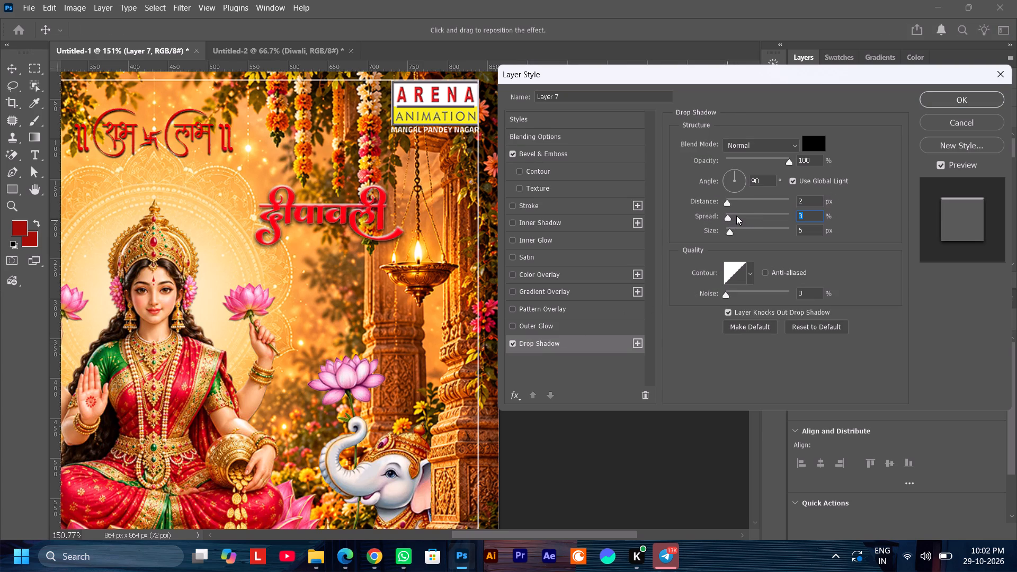
{"action": "left_click", "coordinate": [731, 218]}
{"action": "left_click_drag", "start_coordinate": [791, 163], "coordinate": [791, 163]}
{"action": "left_click_drag", "start_coordinate": [791, 163], "coordinate": [777, 168]}
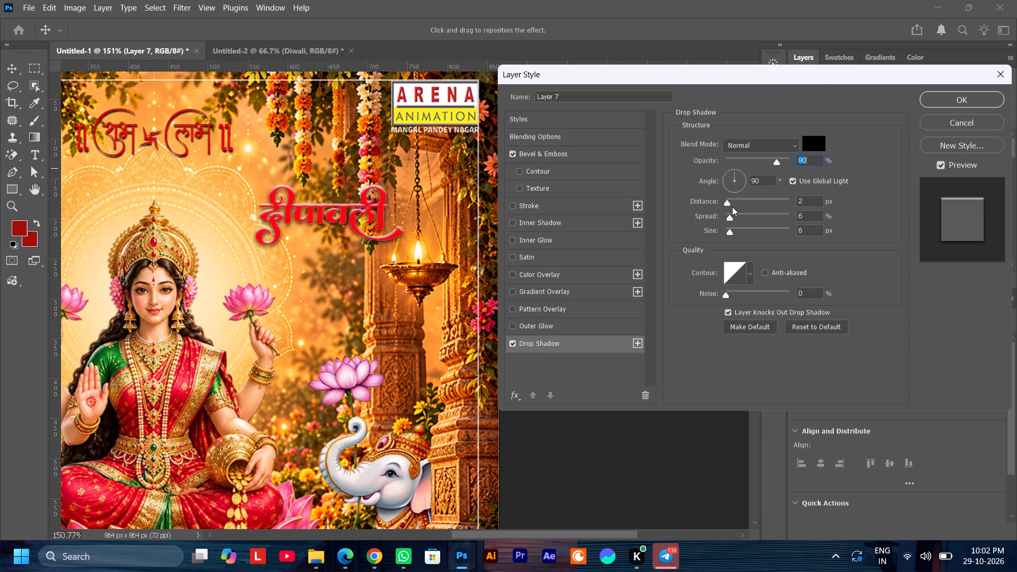
{"action": "left_click", "coordinate": [729, 204]}
{"action": "left_click", "coordinate": [729, 233]}
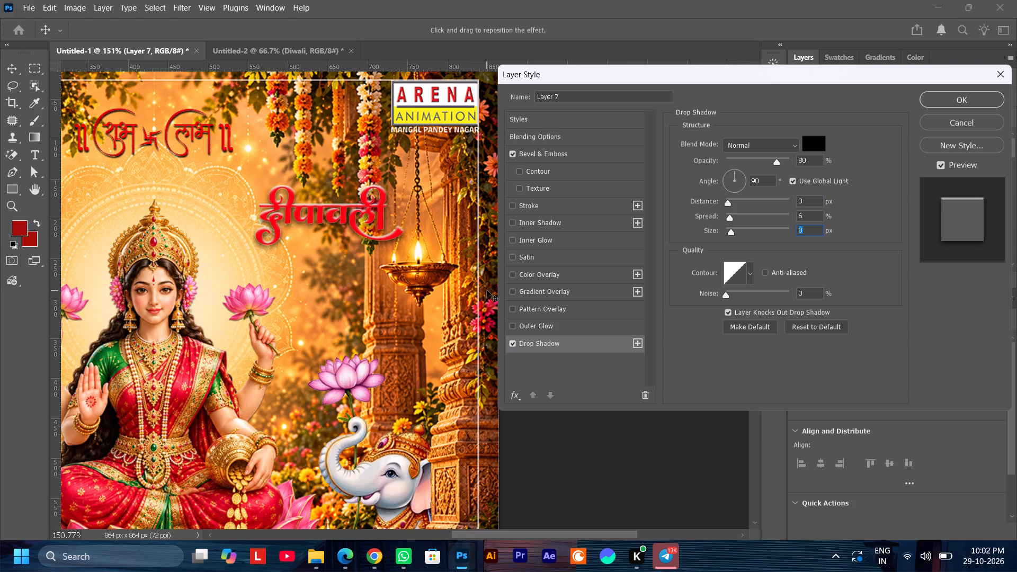
{"action": "left_click", "coordinate": [938, 101]}
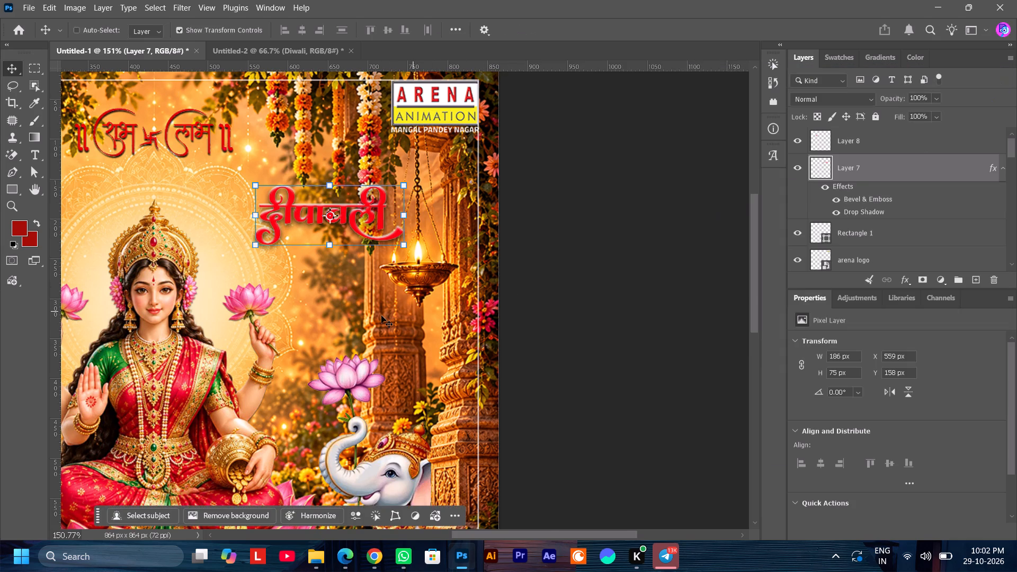
Move the Bevel & Emboss and Drop Shadow effects from दीपावली onto the शुभ layer as a copy, so both title words share them.
{"action": "scroll", "coordinate": [381, 316], "scroll_direction": "up", "scroll_amount": 20, "text": "ctrl"}
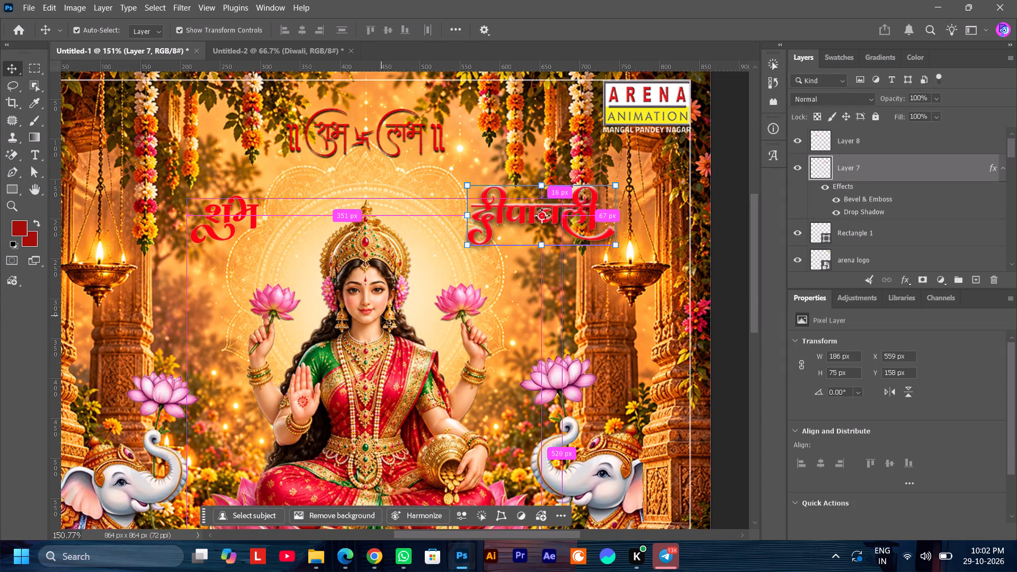
{"action": "scroll", "coordinate": [728, 263], "scroll_direction": "down", "scroll_amount": 3}
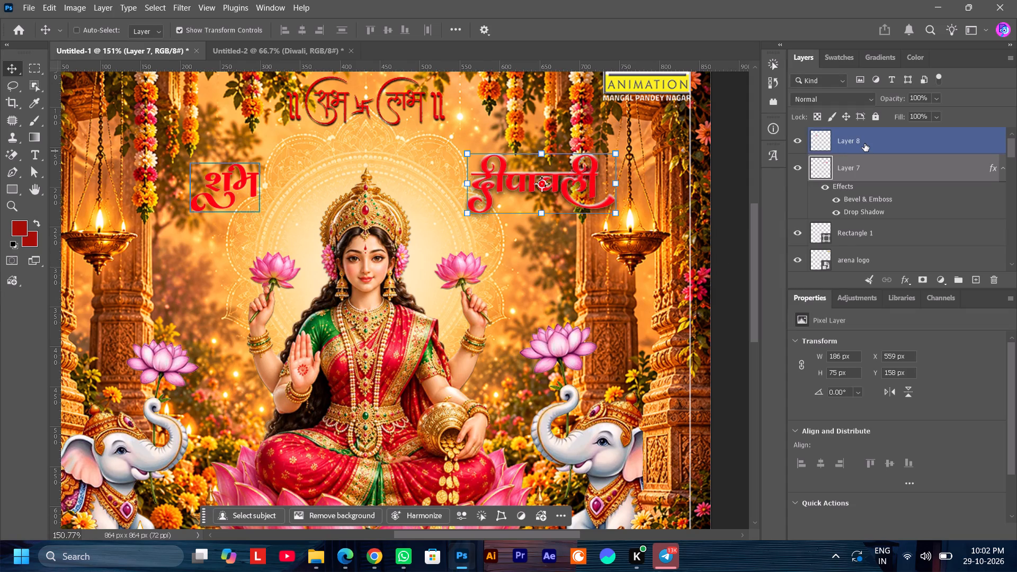
{"action": "left_click", "coordinate": [864, 144]}
{"action": "left_click", "coordinate": [880, 263]}
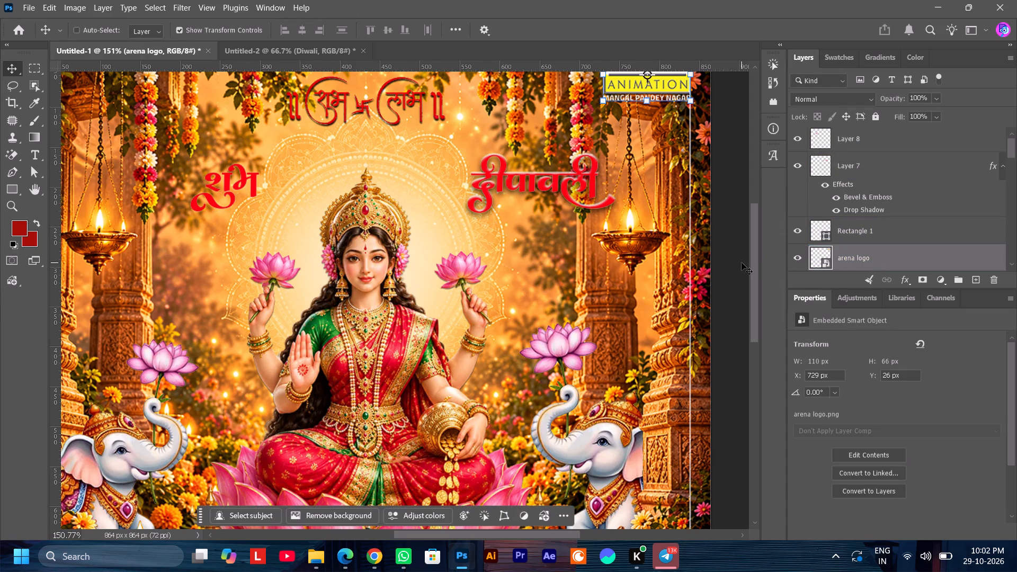
{"action": "left_click", "coordinate": [878, 139]}
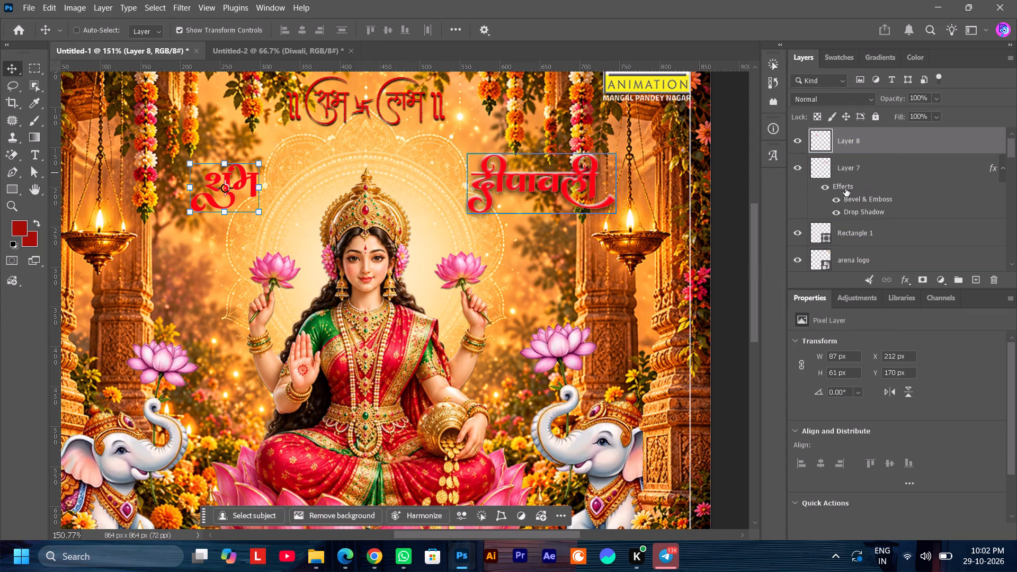
{"action": "left_click_drag", "start_coordinate": [846, 184], "coordinate": [852, 141], "text": "alt"}
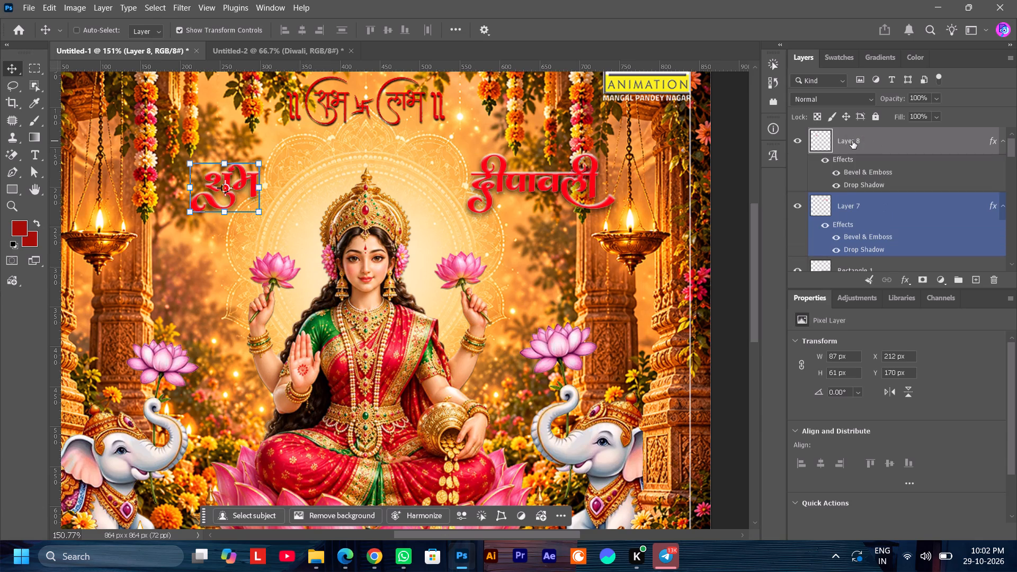
Examine the poster with the styled शुभ दीपावली title, from the शुभ लाभ heading down to the blessing lines at the bottom.
{"action": "scroll", "coordinate": [683, 201], "scroll_direction": "down", "scroll_amount": 4, "text": "alt"}
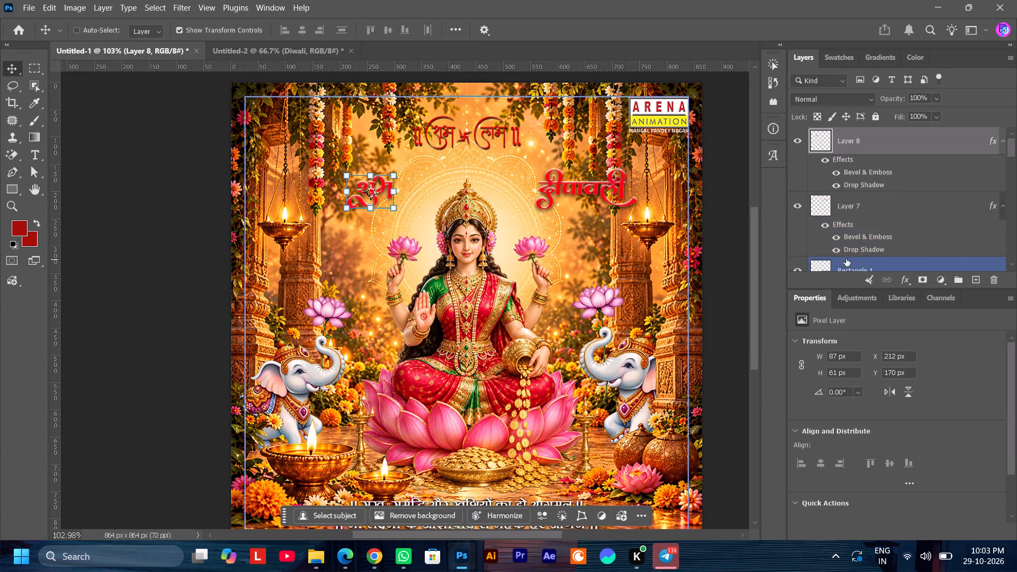
{"action": "scroll", "coordinate": [846, 257], "scroll_direction": "down", "scroll_amount": 1}
{"action": "left_click", "coordinate": [863, 231]}
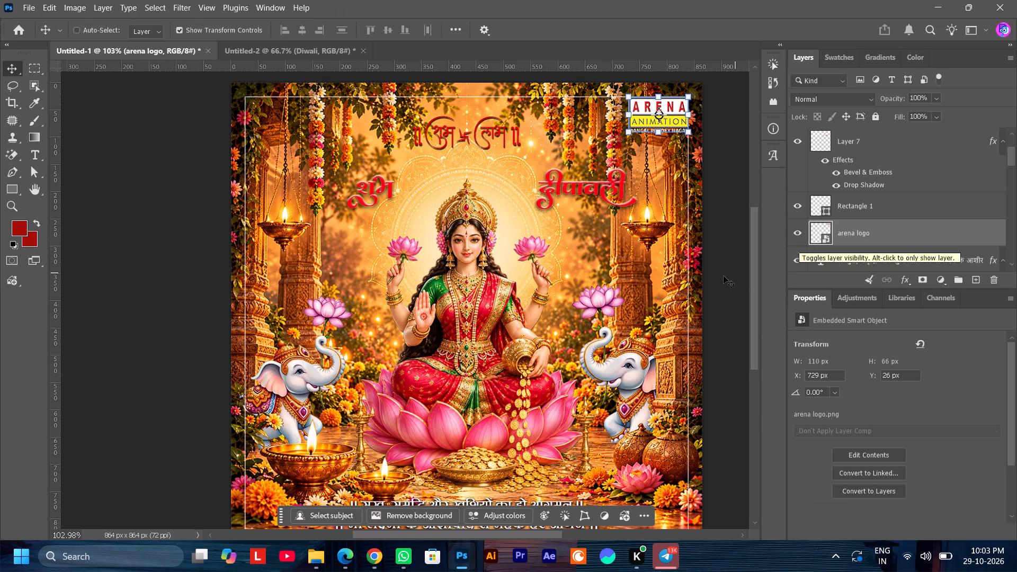
{"action": "scroll", "coordinate": [724, 276], "scroll_direction": "down", "scroll_amount": 4}
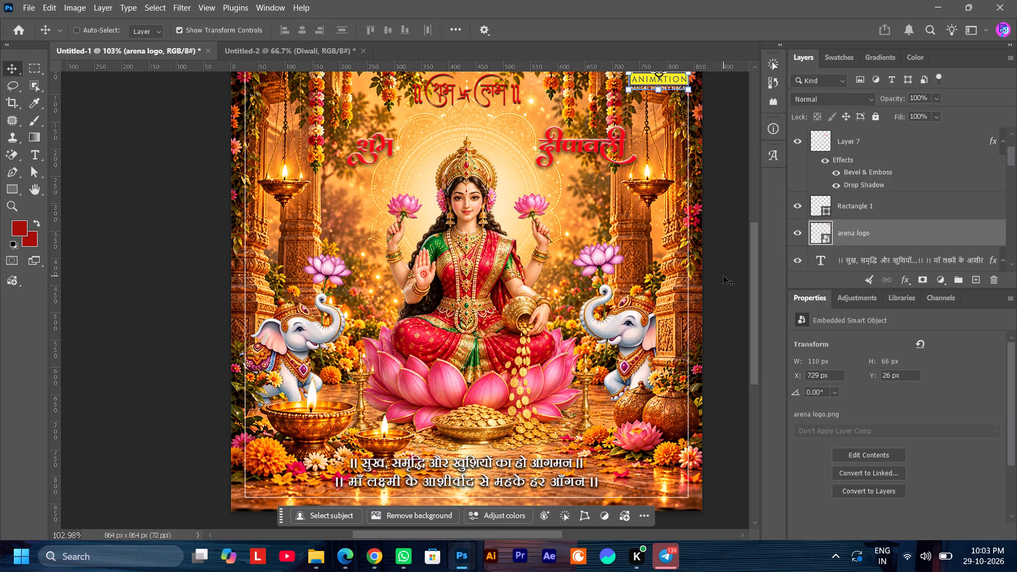
{"action": "scroll", "coordinate": [724, 276], "scroll_direction": "up", "scroll_amount": 4}
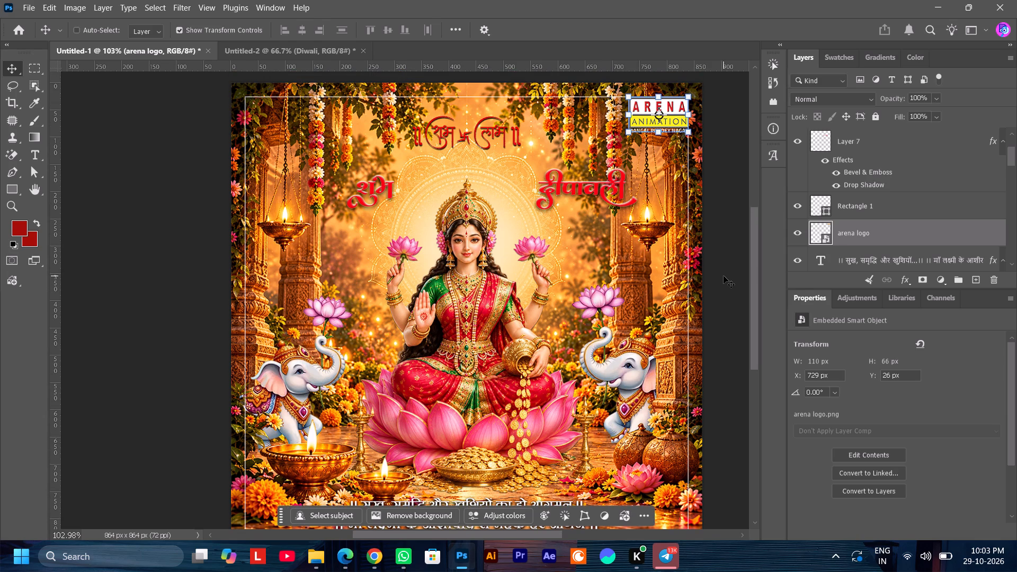
{"action": "scroll", "coordinate": [724, 276], "scroll_direction": "up", "scroll_amount": 1}
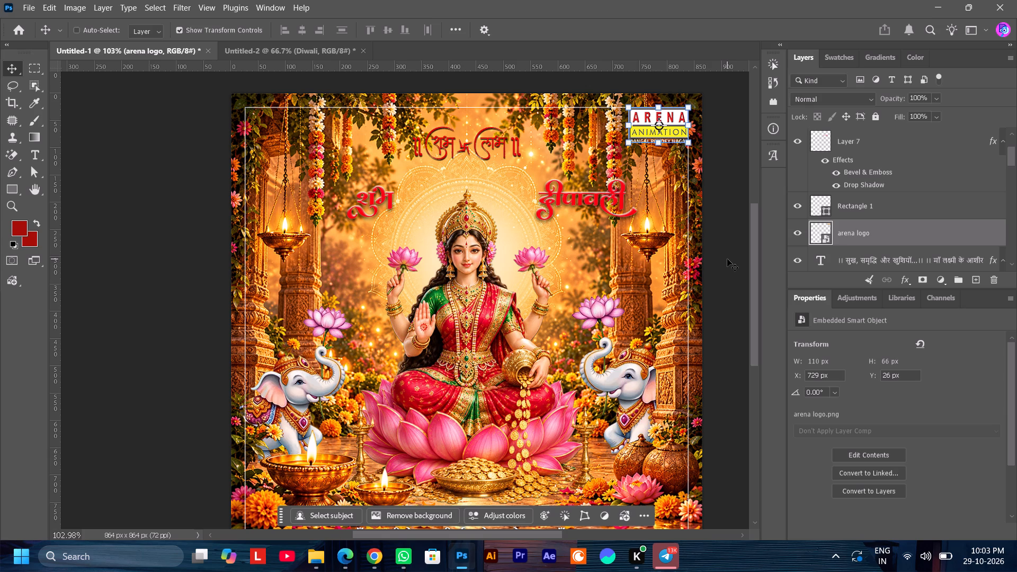
Recolour दीपावली and शुभ beside Lakshmi's crown with clipped colour fills from the white swatch.
{"action": "left_click", "coordinate": [846, 66]}
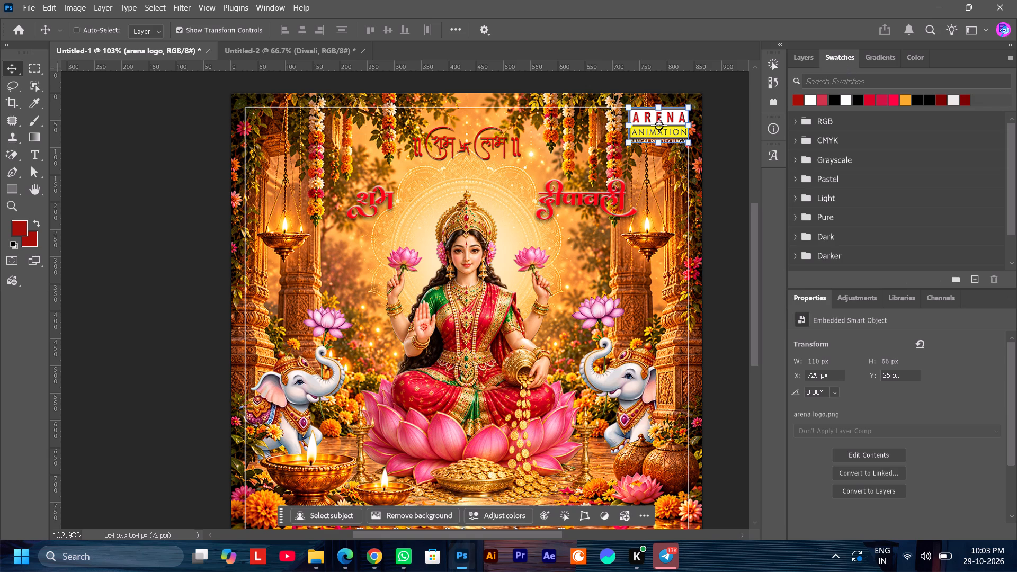
{"action": "left_click_drag", "start_coordinate": [808, 104], "coordinate": [606, 196]}
{"action": "left_click_drag", "start_coordinate": [606, 196], "coordinate": [603, 203]}
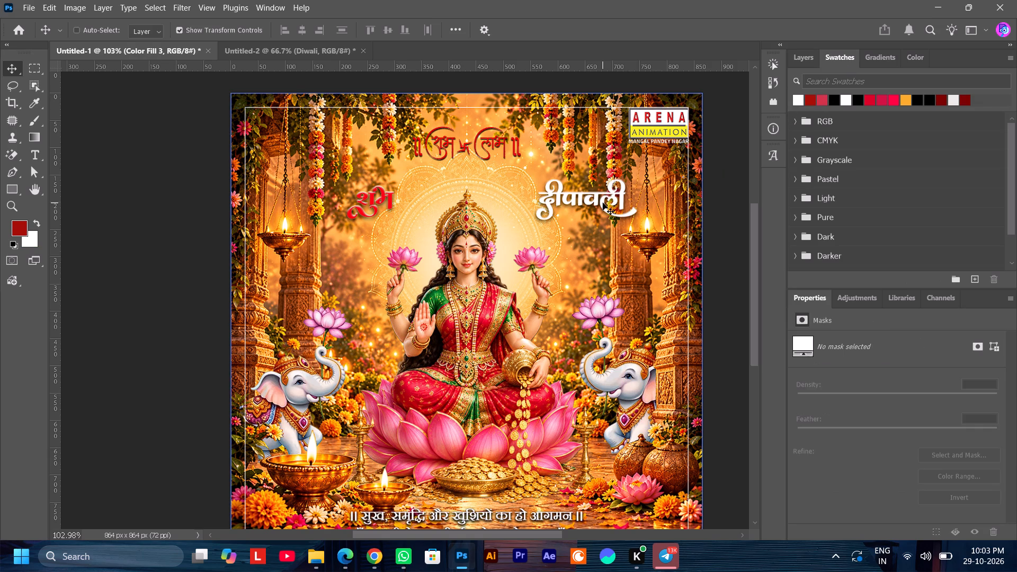
{"action": "left_click", "coordinate": [804, 60]}
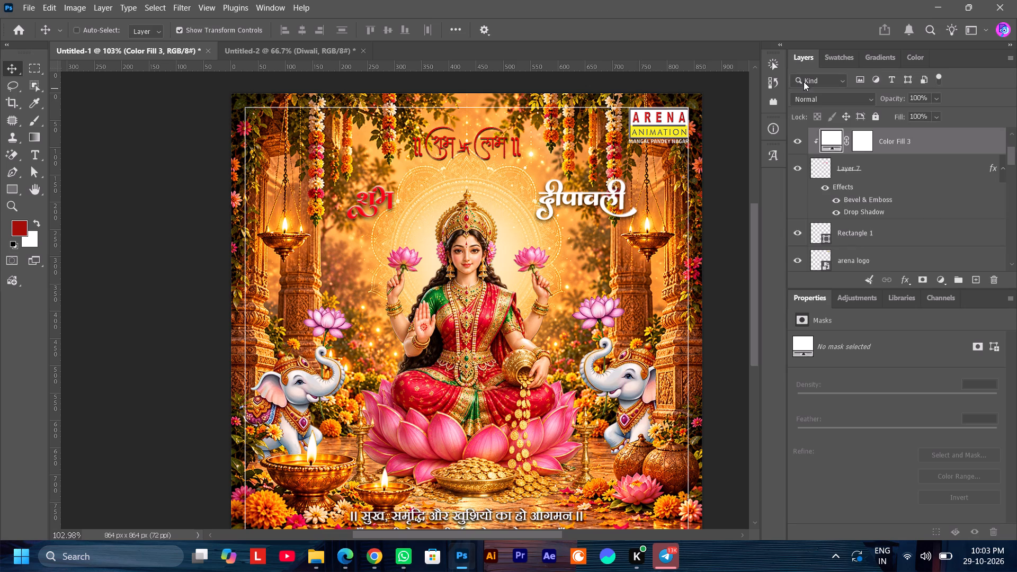
{"action": "left_click", "coordinate": [846, 62]}
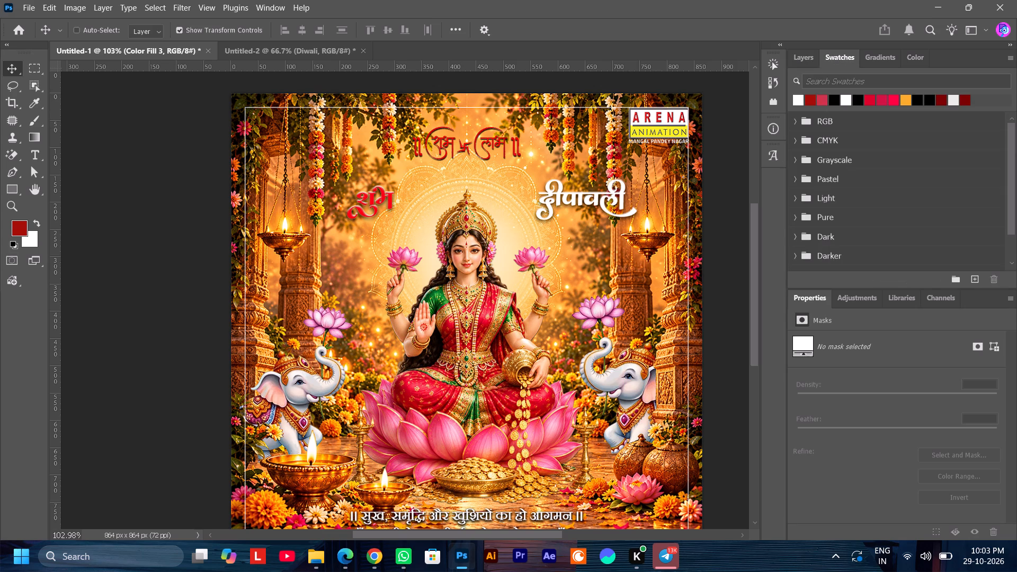
{"action": "left_click_drag", "start_coordinate": [797, 103], "coordinate": [386, 198]}
{"action": "left_click_drag", "start_coordinate": [386, 198], "coordinate": [390, 195]}
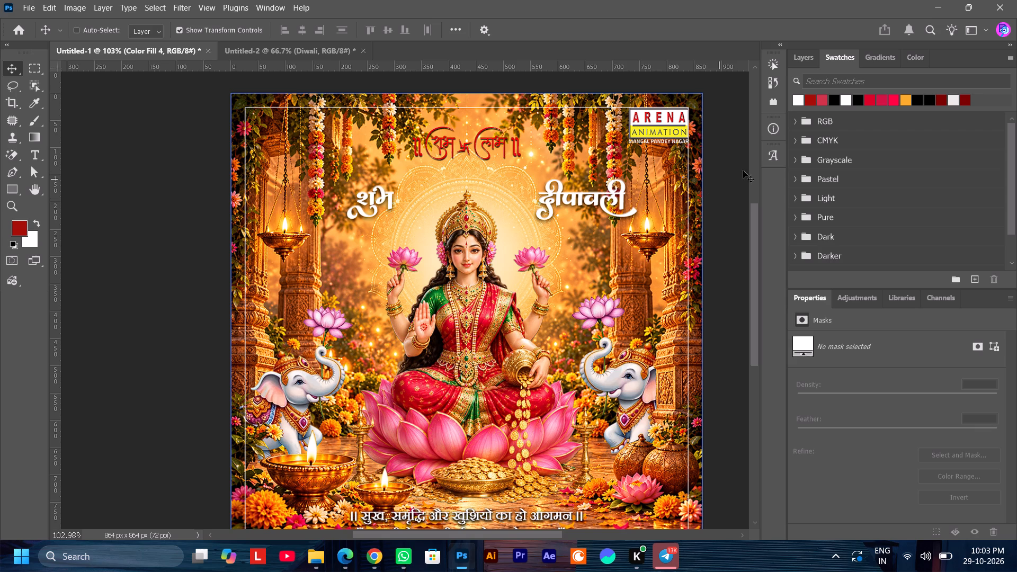
Set the Bevel & Emboss highlight colour of शुभ to black (000000) and apply the layer style.
{"action": "left_click", "coordinate": [810, 60]}
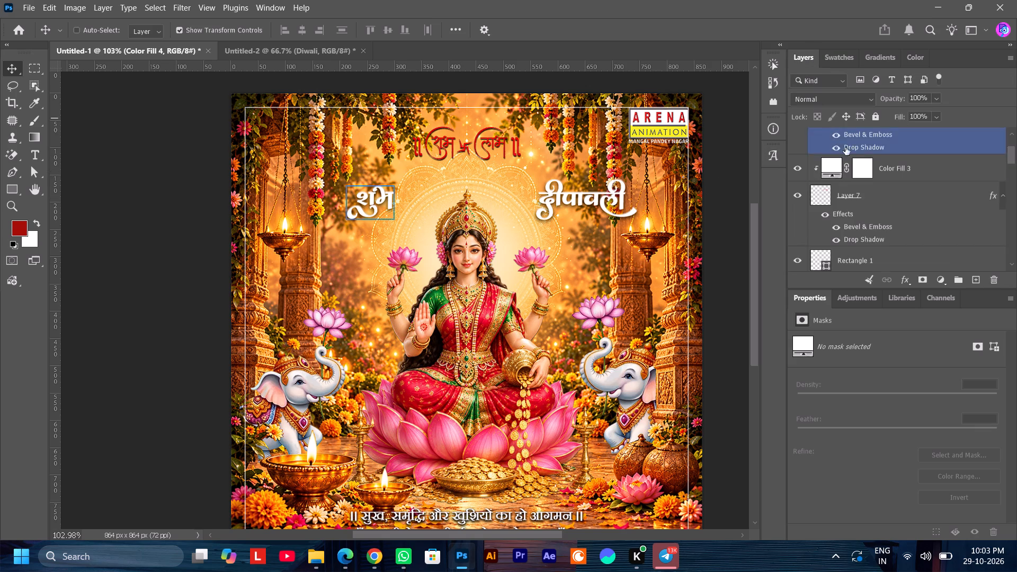
{"action": "scroll", "coordinate": [866, 189], "scroll_direction": "up", "scroll_amount": 5}
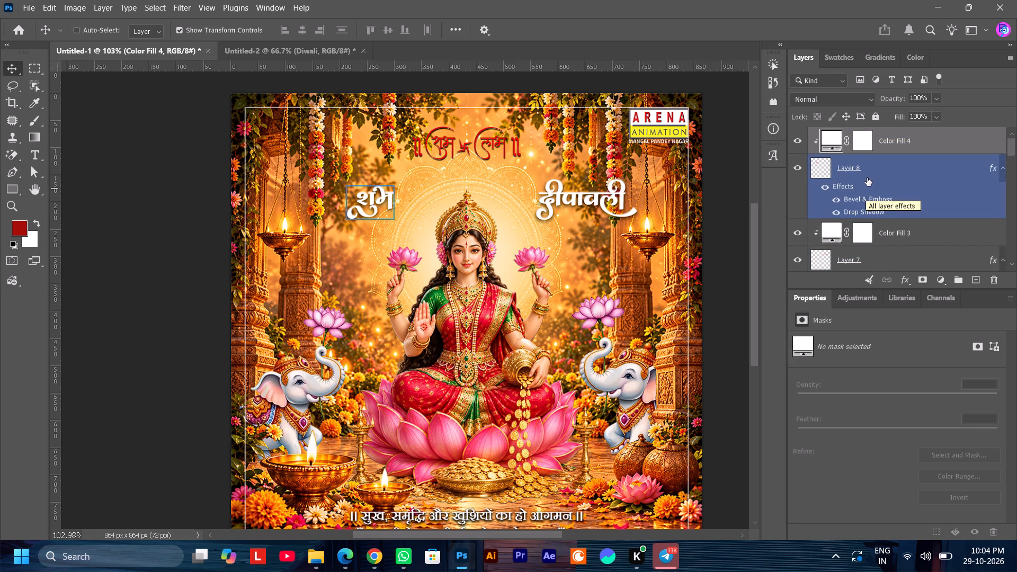
{"action": "double_click", "coordinate": [861, 198]}
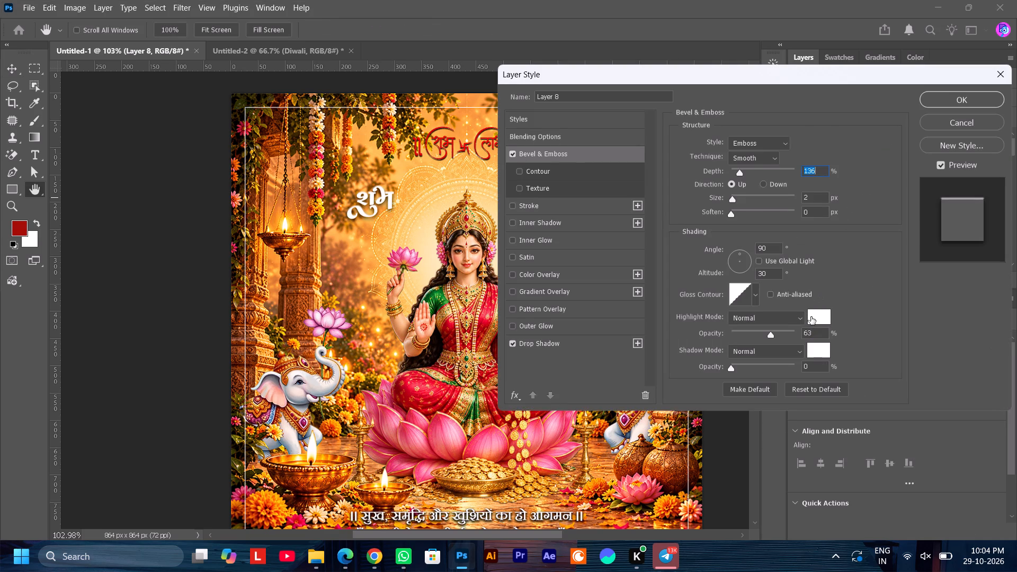
{"action": "left_click", "coordinate": [811, 317]}
{"action": "left_click_drag", "start_coordinate": [684, 405], "coordinate": [626, 478]}
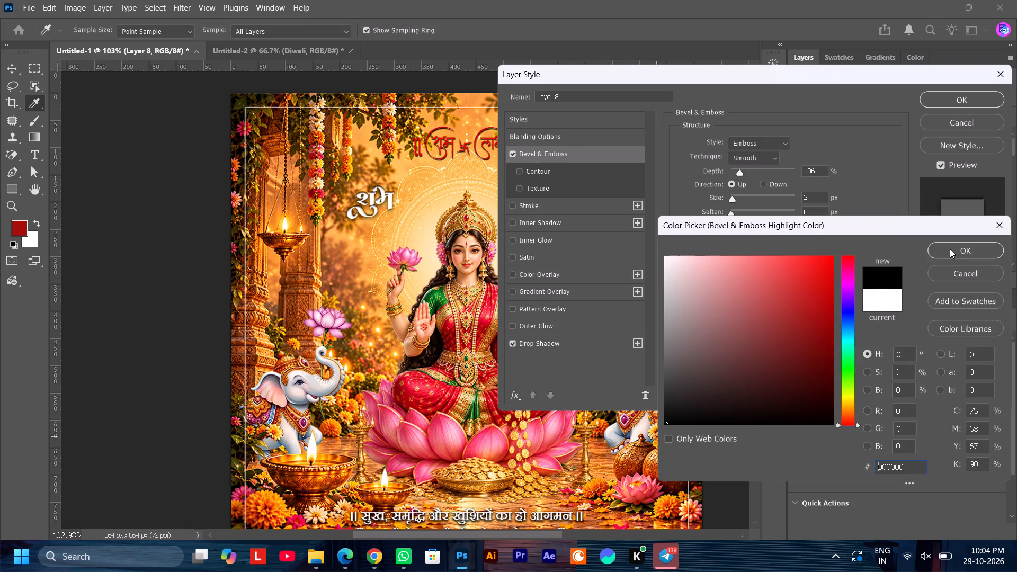
{"action": "left_click", "coordinate": [950, 249]}
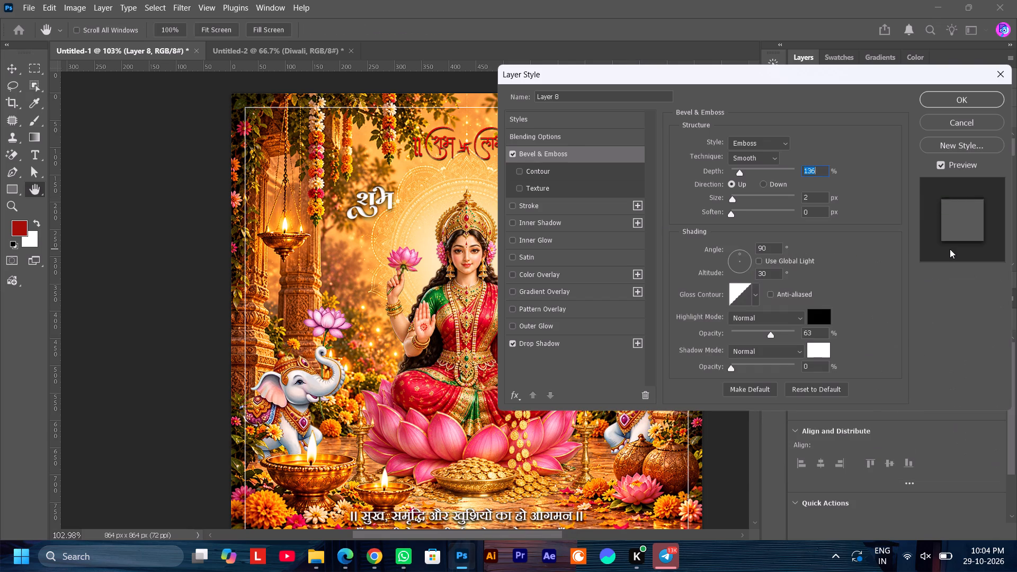
{"action": "left_click", "coordinate": [971, 95]}
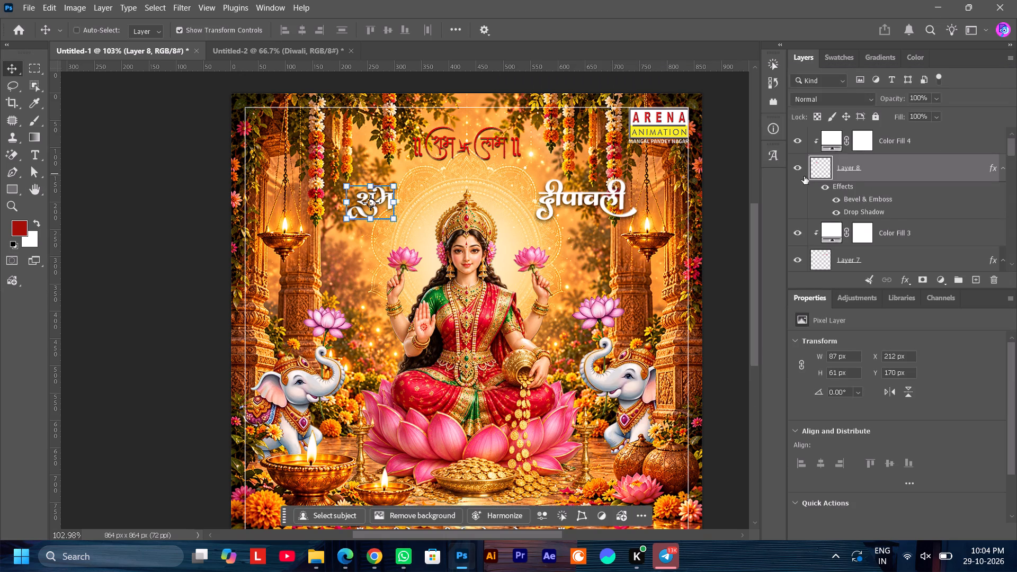
Open the Bevel & Emboss highlight colour of दीपावली for editing.
{"action": "scroll", "coordinate": [863, 245], "scroll_direction": "down", "scroll_amount": 1}
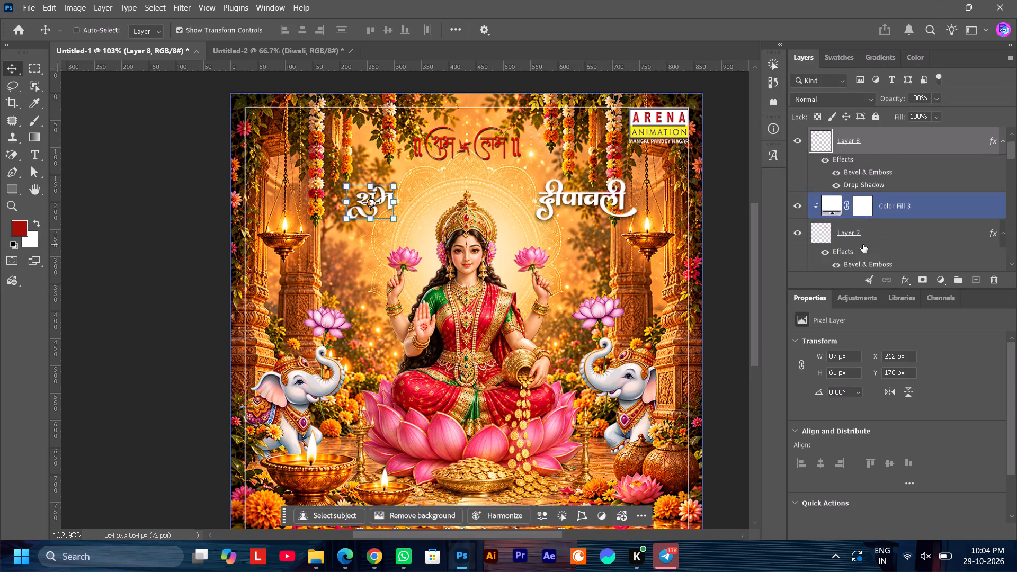
{"action": "scroll", "coordinate": [863, 245], "scroll_direction": "down", "scroll_amount": 1}
{"action": "double_click", "coordinate": [870, 235]}
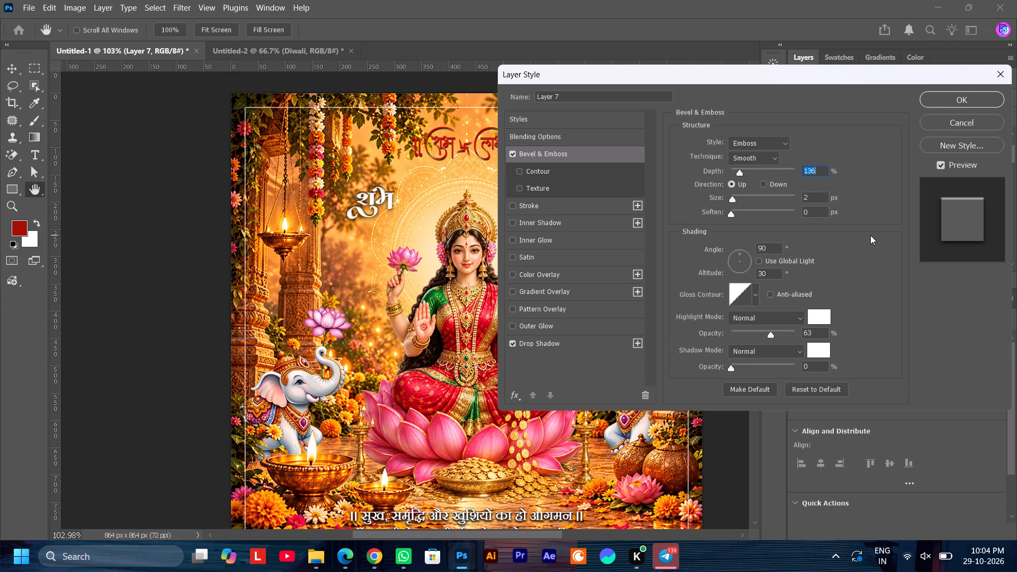
{"action": "left_click", "coordinate": [819, 317]}
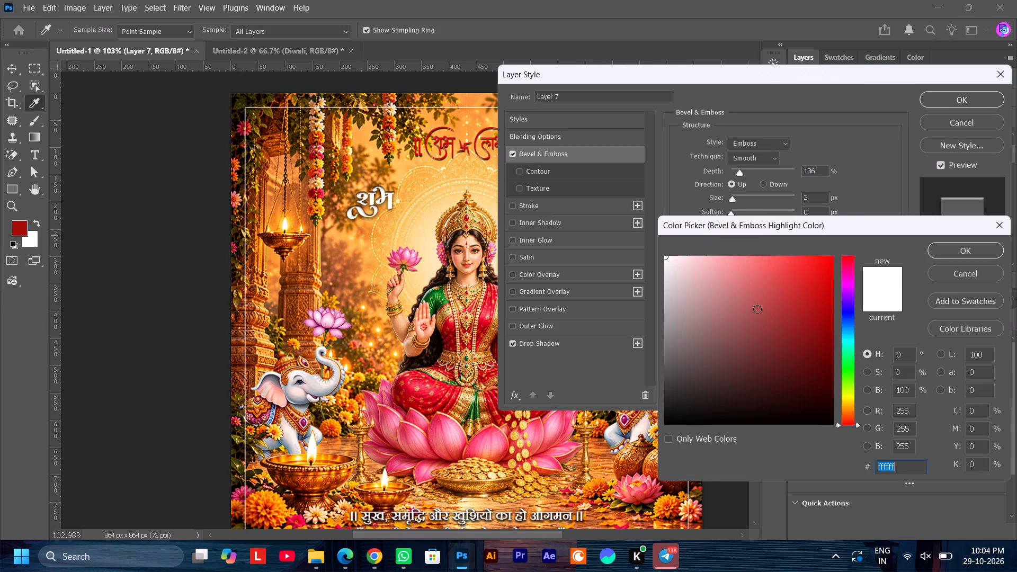
Set the Bevel & Emboss highlight colour of दीपावली to black and apply the layer style.
{"action": "left_click_drag", "start_coordinate": [678, 359], "coordinate": [633, 483]}
{"action": "left_click", "coordinate": [950, 249]}
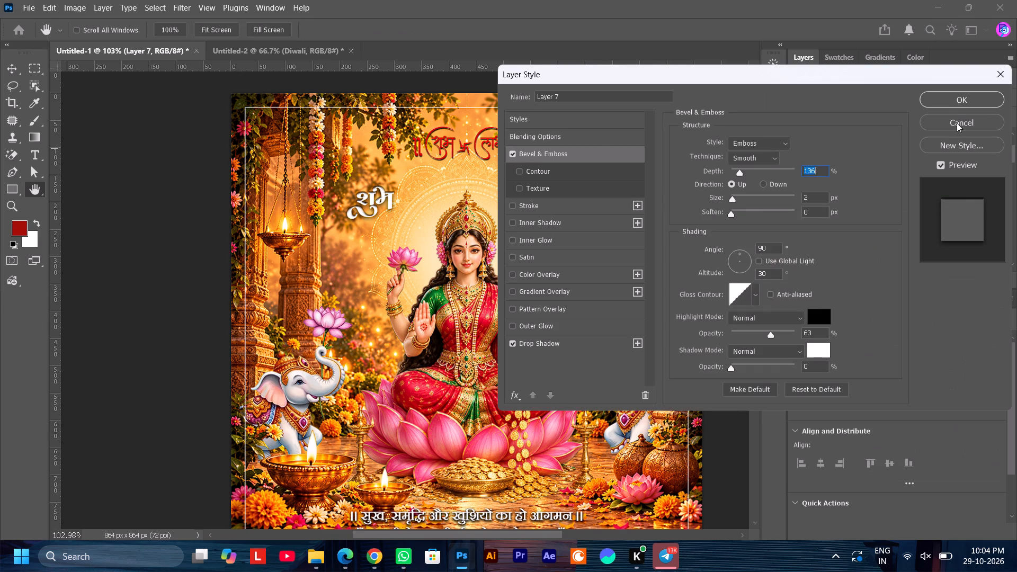
{"action": "left_click", "coordinate": [954, 99]}
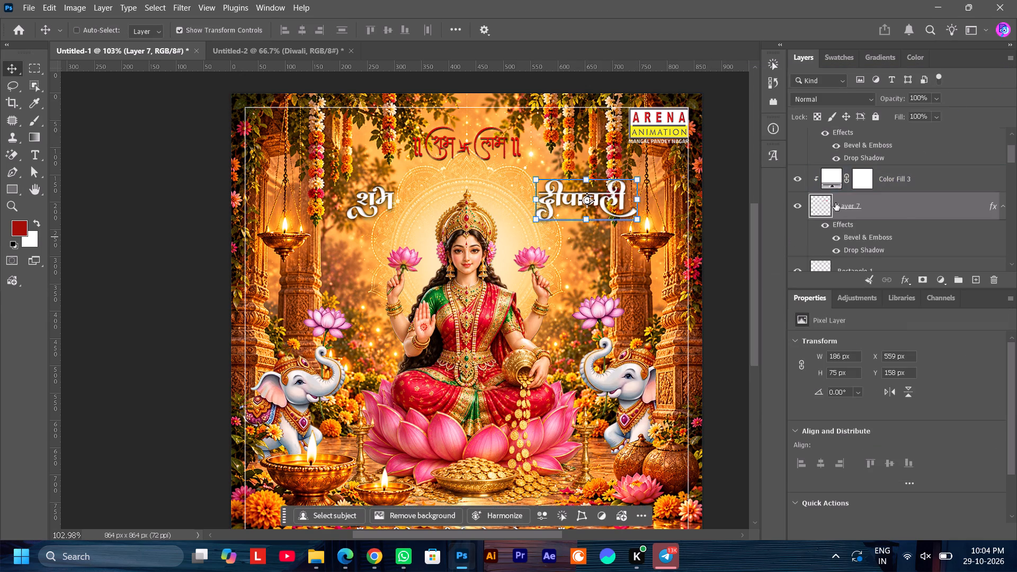
Select the layer mask of Color Fill 3, the white fill clipped to दीपावली.
{"action": "left_click", "coordinate": [860, 176]}
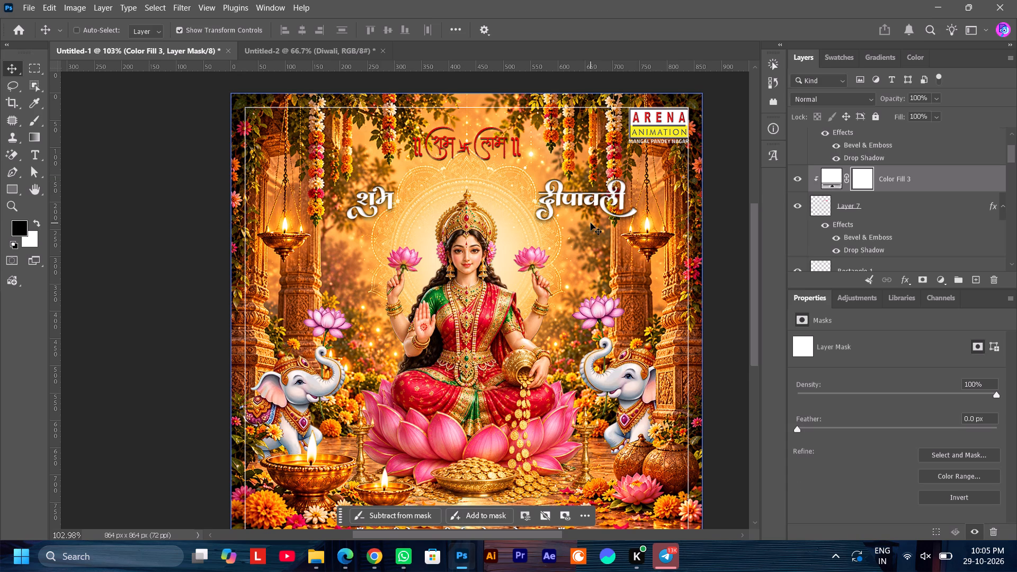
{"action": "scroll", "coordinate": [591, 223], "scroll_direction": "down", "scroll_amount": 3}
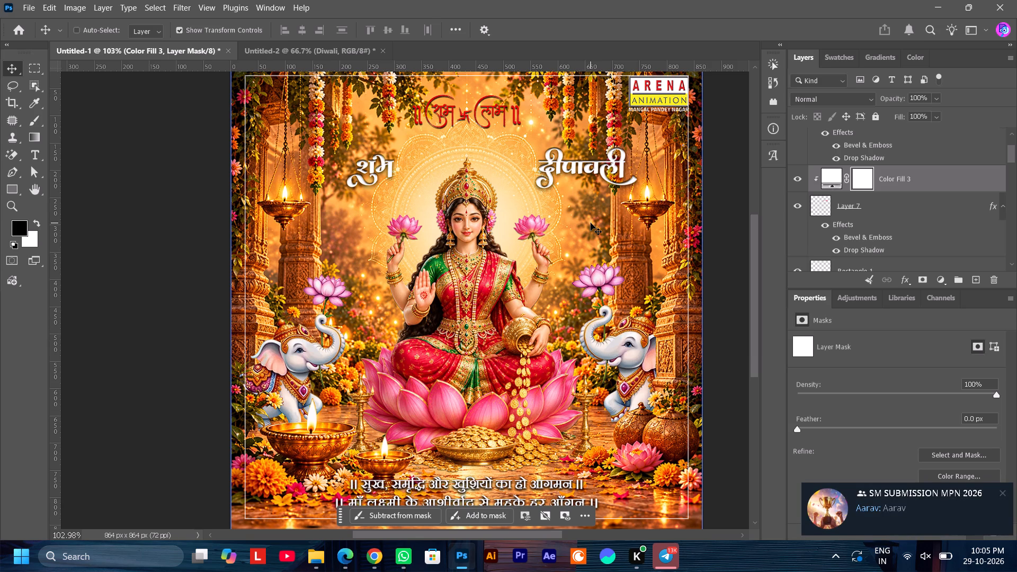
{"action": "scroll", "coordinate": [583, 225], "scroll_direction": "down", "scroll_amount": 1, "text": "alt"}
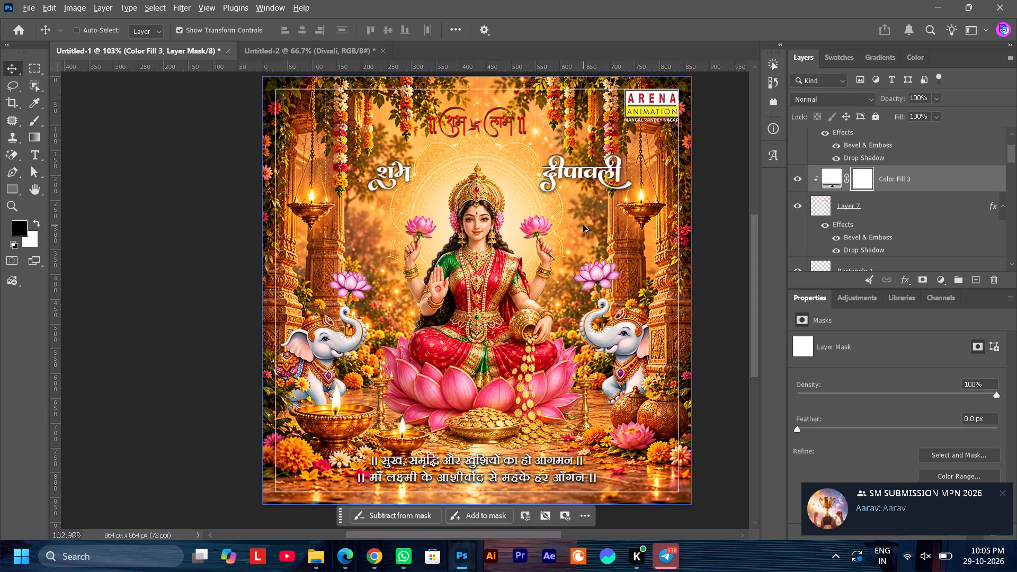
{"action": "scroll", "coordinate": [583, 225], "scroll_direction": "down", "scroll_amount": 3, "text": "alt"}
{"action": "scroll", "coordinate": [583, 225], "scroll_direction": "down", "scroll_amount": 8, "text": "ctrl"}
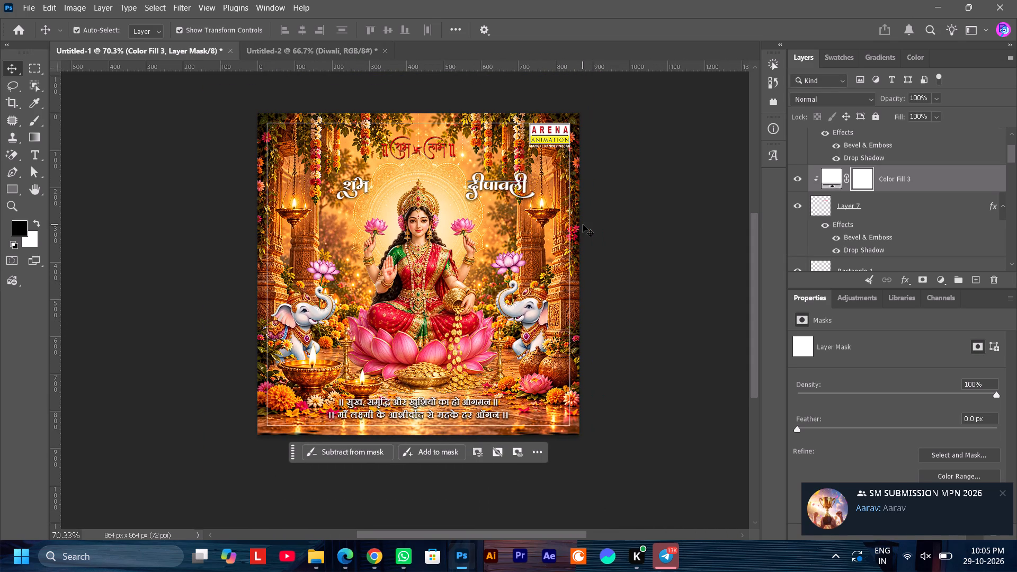